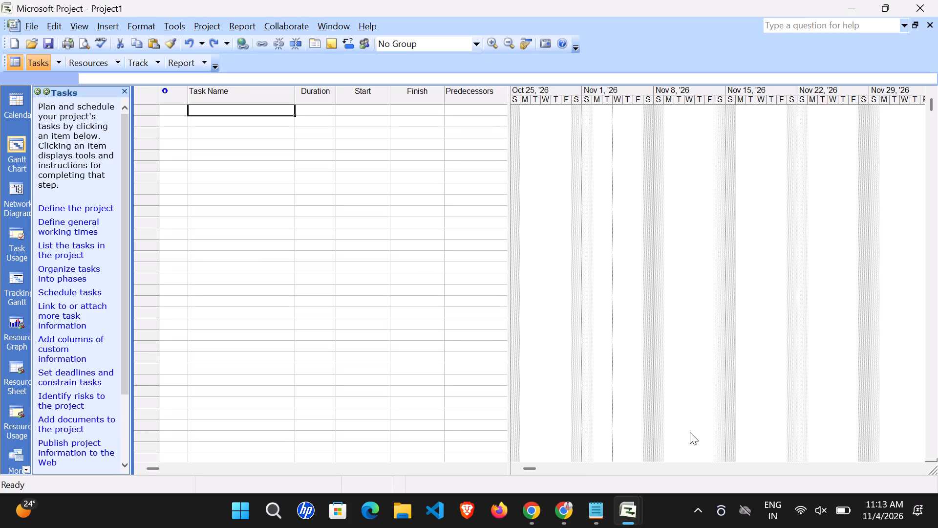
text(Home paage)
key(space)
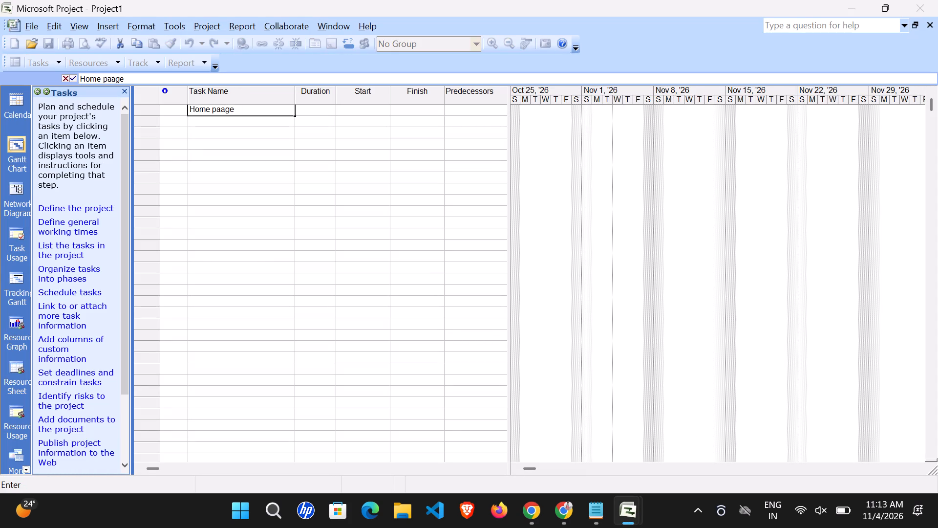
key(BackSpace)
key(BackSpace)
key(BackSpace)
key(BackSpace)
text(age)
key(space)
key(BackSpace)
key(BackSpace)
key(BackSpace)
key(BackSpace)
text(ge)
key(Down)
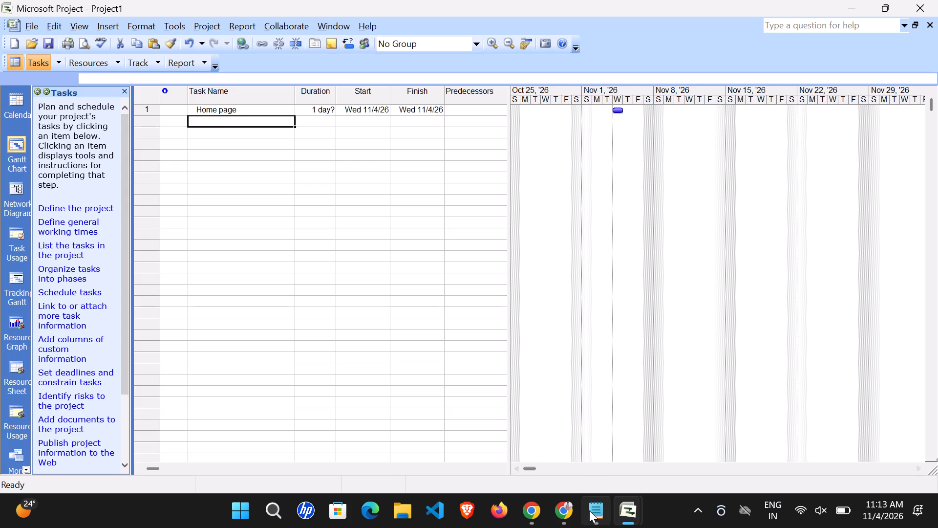
Recheck the task names in ChatGPT and set the first task's name in Project1 to Homepage.
click(563, 510)
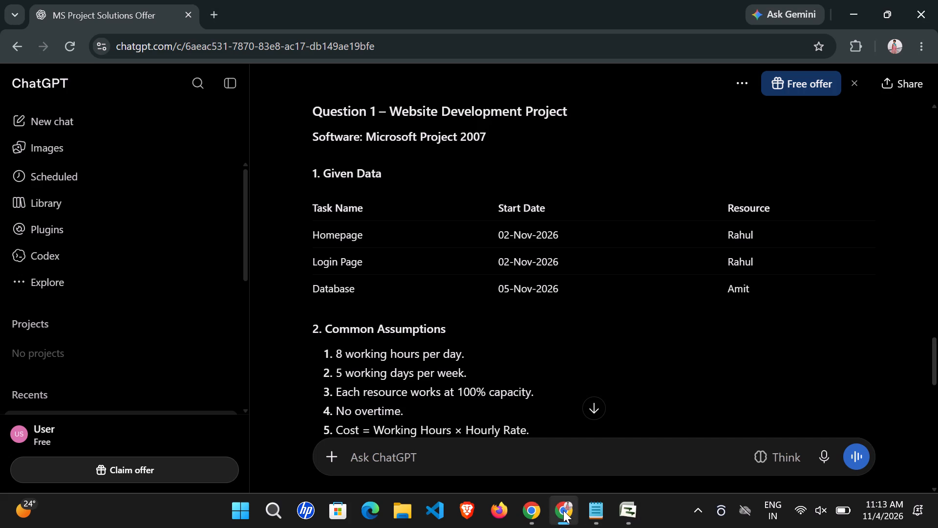
click(637, 512)
click(685, 433)
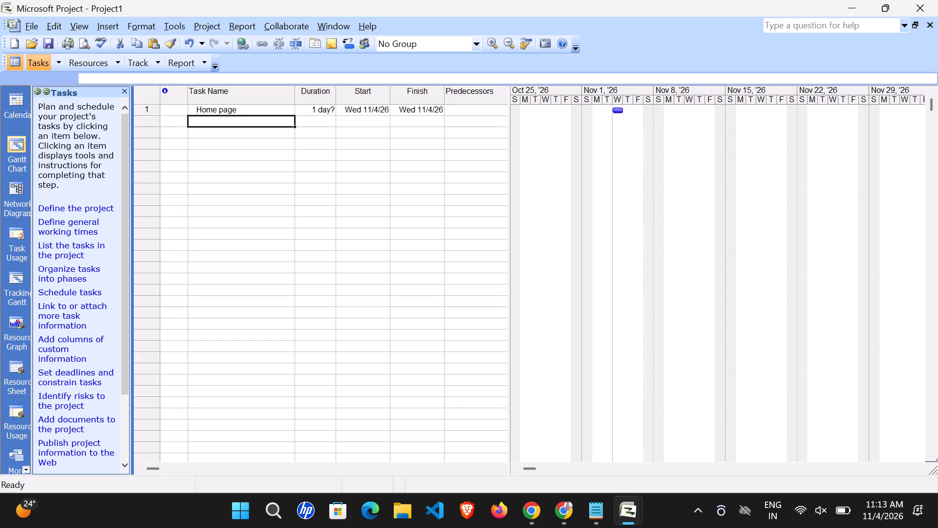
click(261, 111)
key(BackSpace)
key(BackSpace)
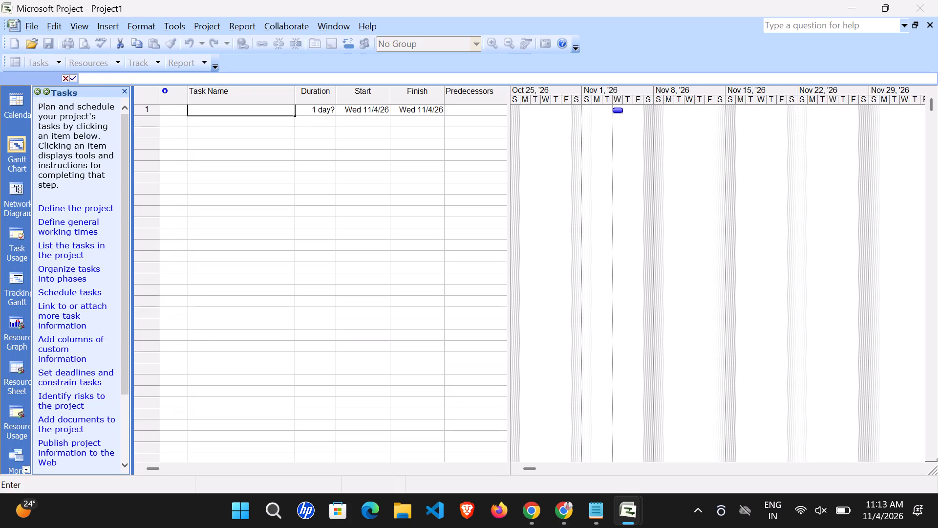
text(Homepage)
key(space)
key(Down)
Add Login Page and Database as the second and third tasks, checking the names against the ChatGPT answer.
text(Login)
key(space)
key(BackSpace)
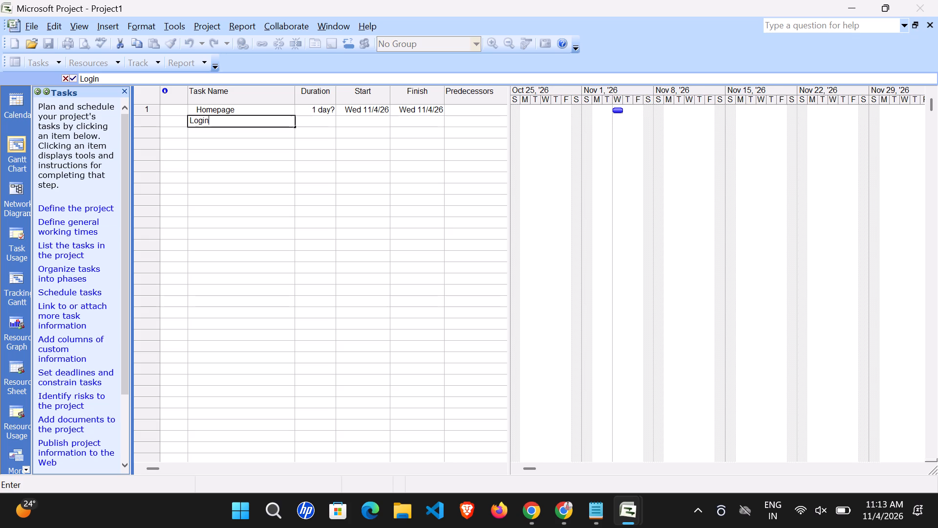
key(space)
text(Page)
key(space)
key(Return)
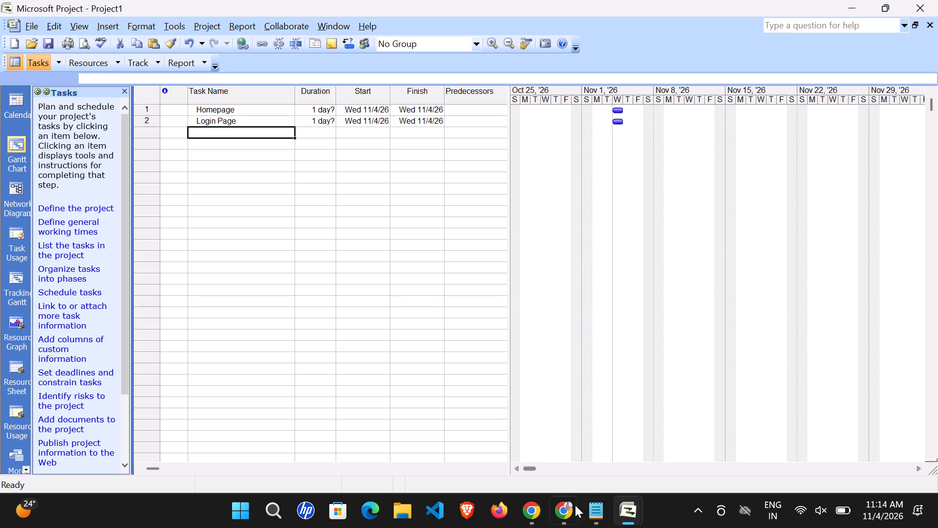
click(573, 510)
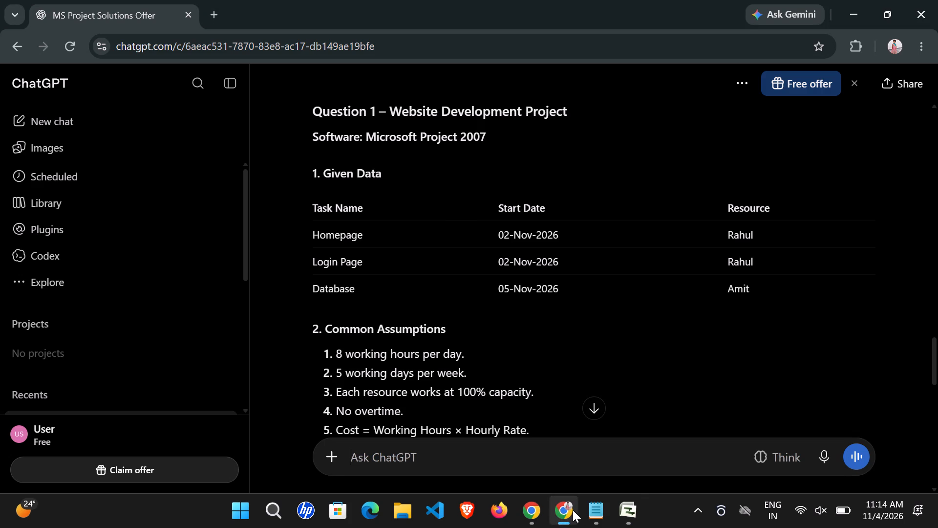
click(573, 510)
text(Data)
text(base)
key(Return)
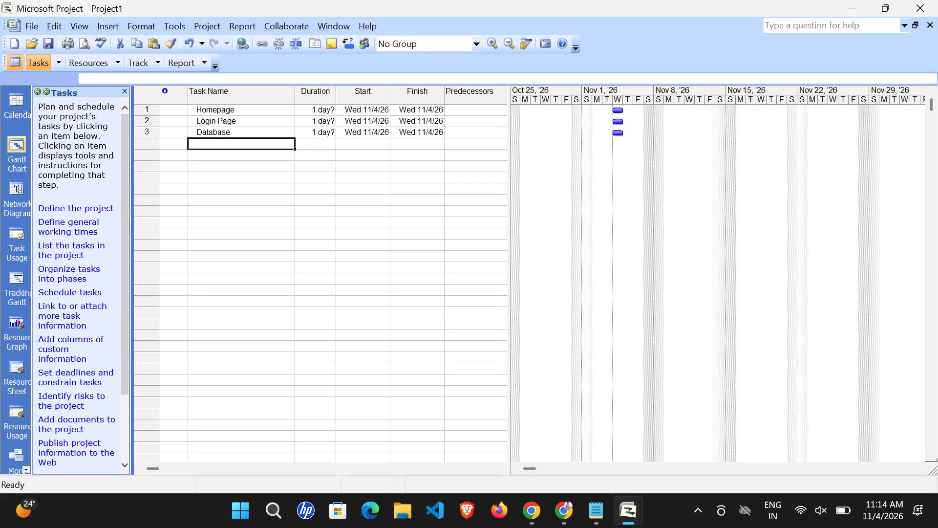
Check the given data in ChatGPT, look over the Project Information for Project1 and close it without changes.
click(571, 513)
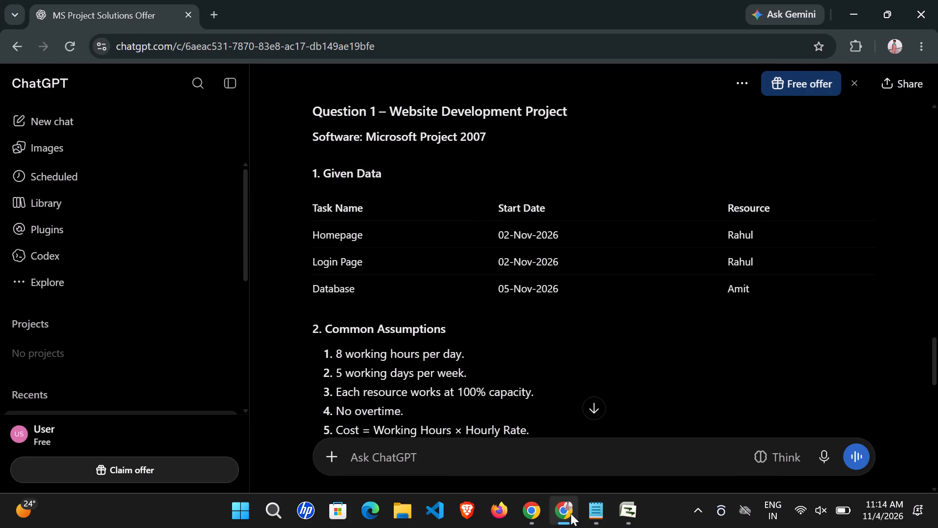
click(571, 513)
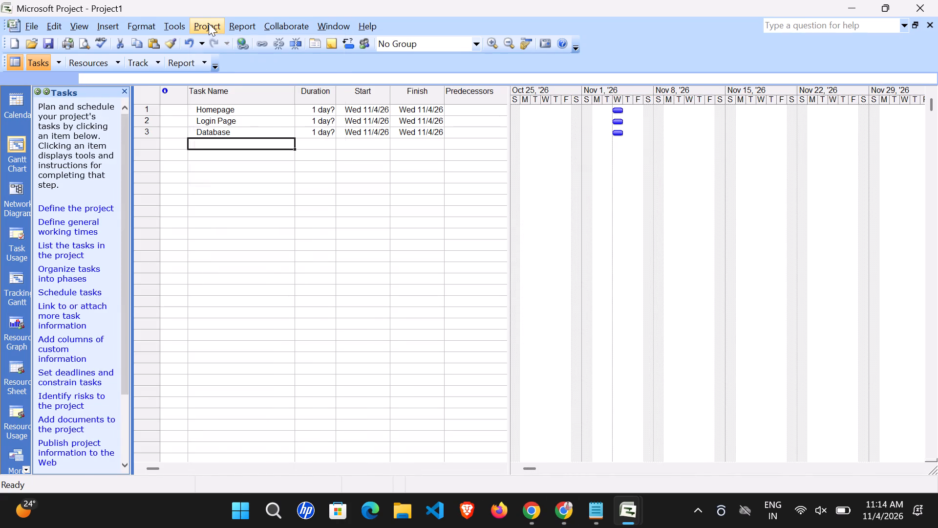
click(209, 23)
click(256, 178)
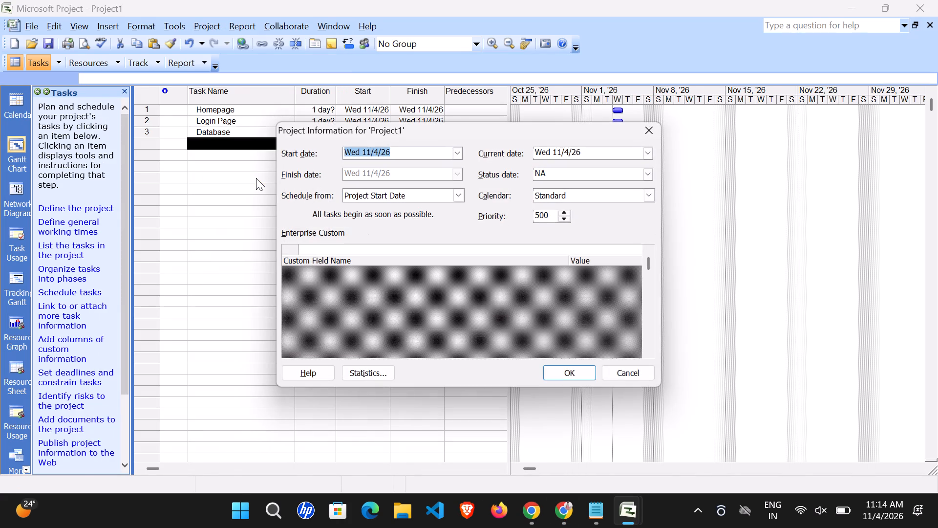
click(654, 135)
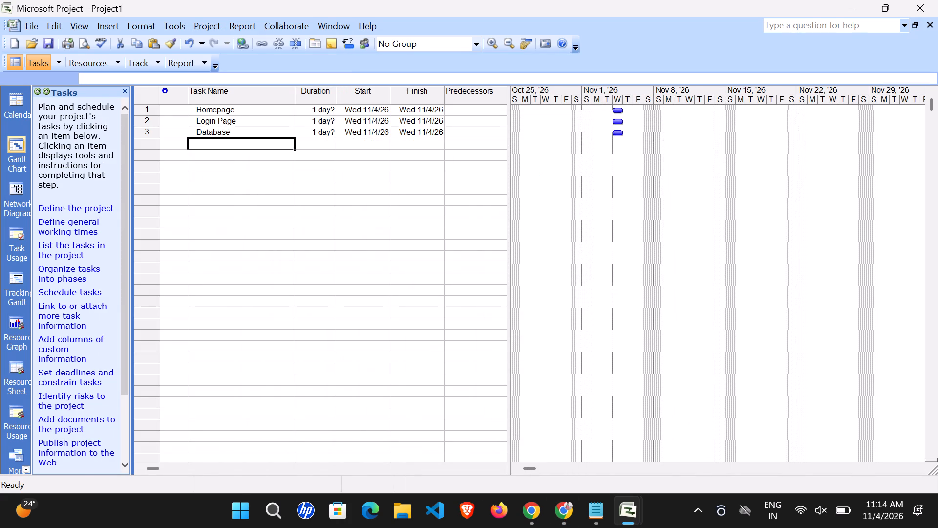
Open the Change Working Time settings for the Standard project calendar.
click(126, 26)
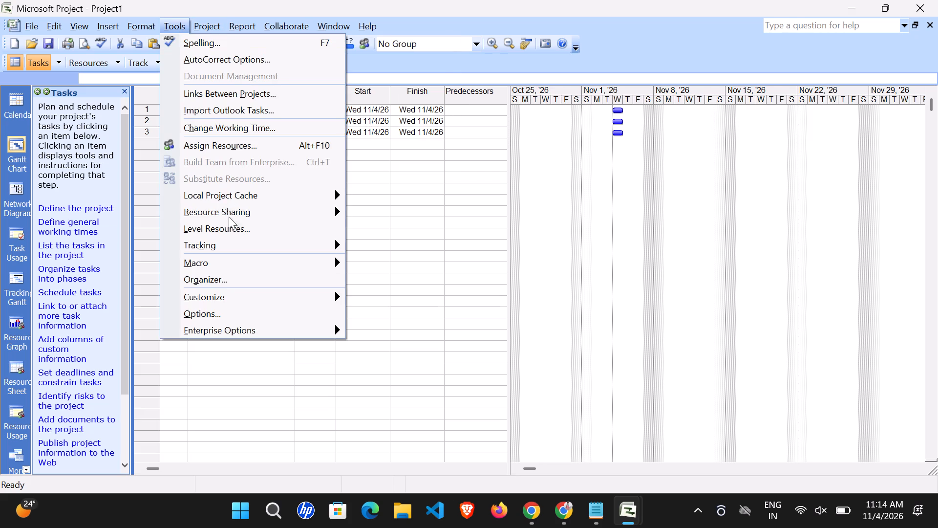
click(235, 121)
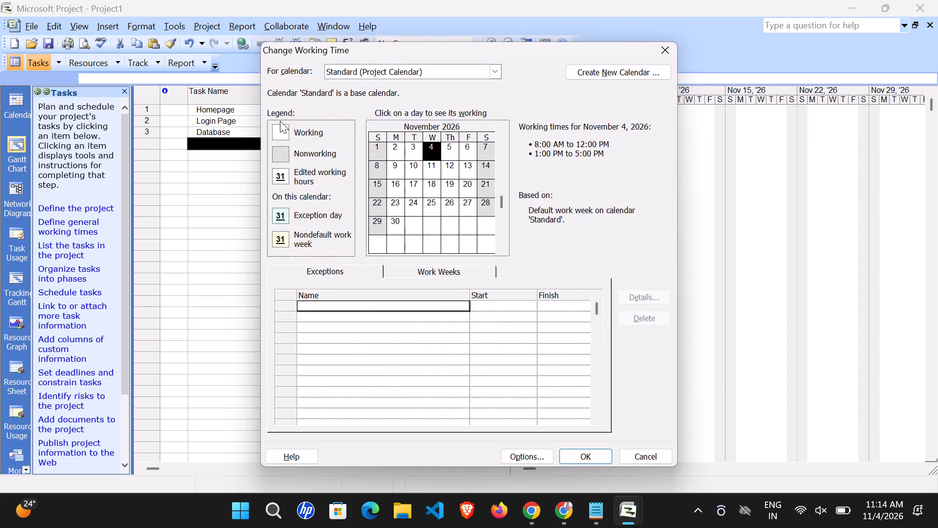
click(575, 521)
scroll(575, 379, down, 2)
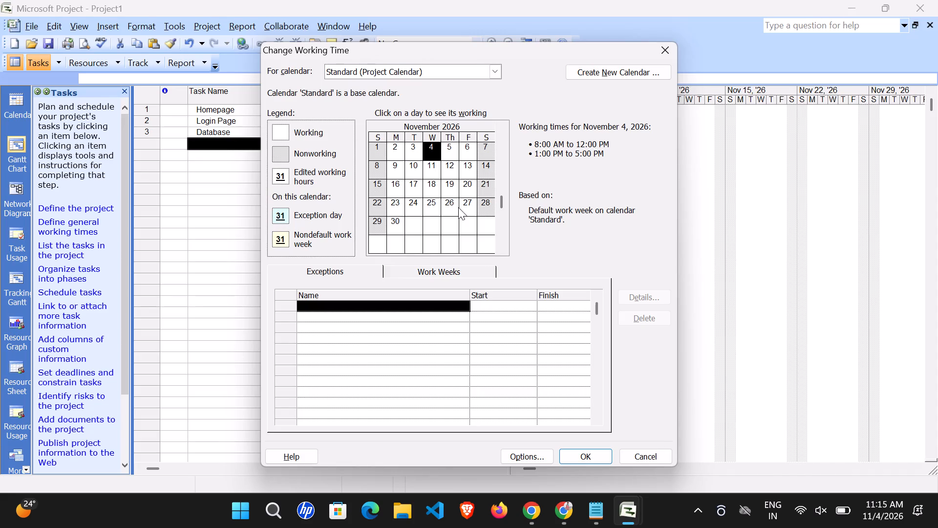
click(500, 71)
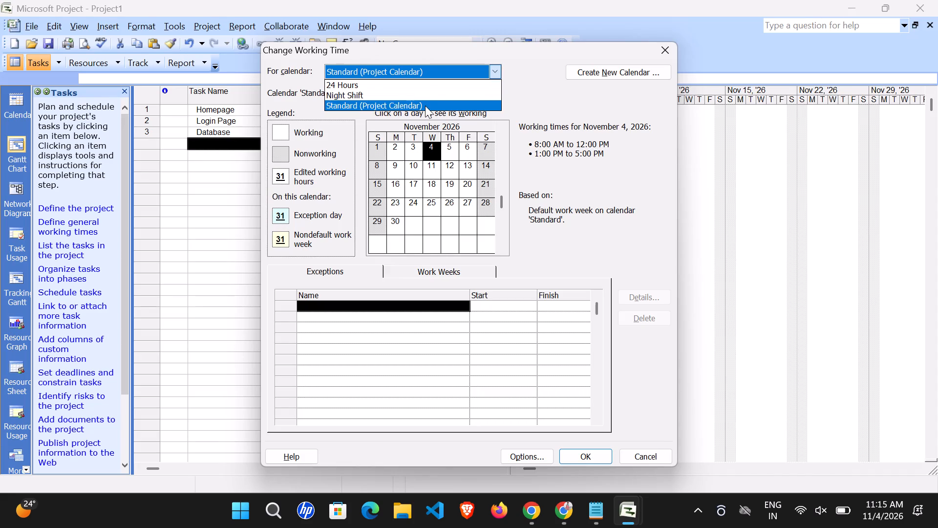
click(493, 102)
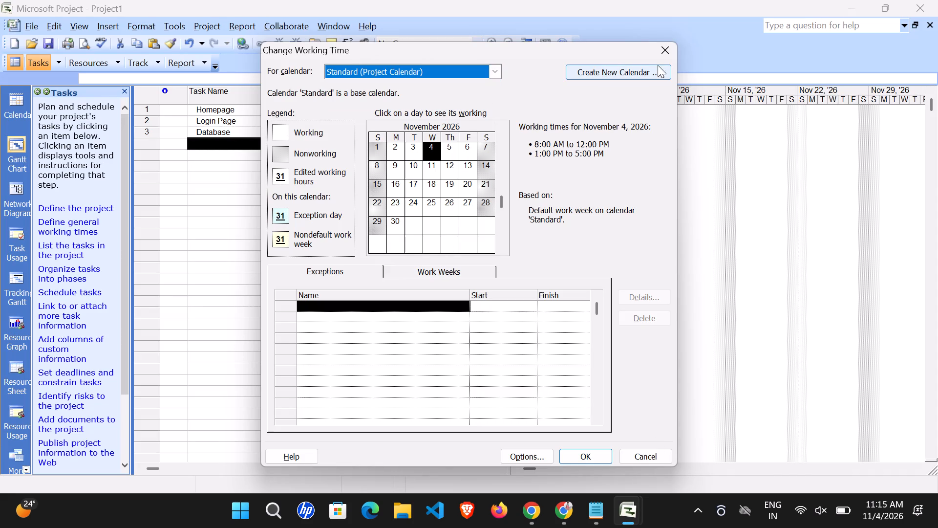
click(661, 54)
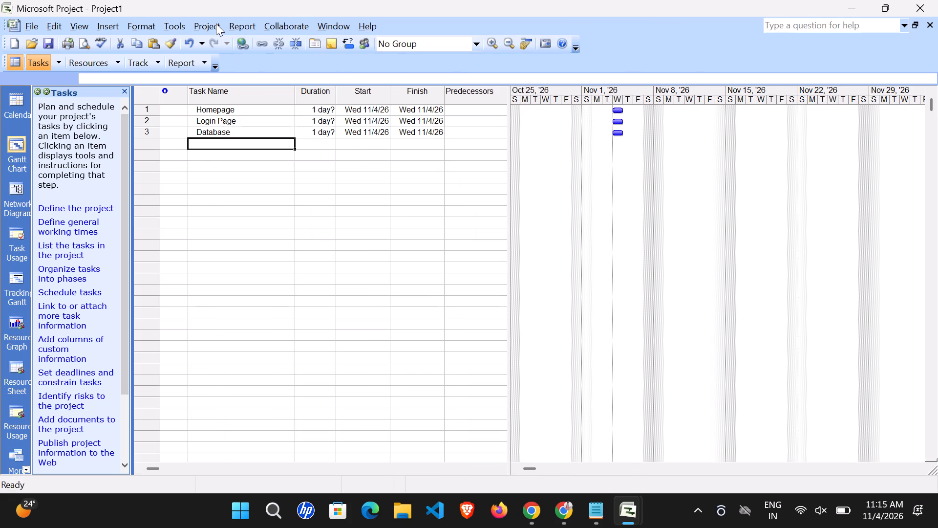
Set the start date of Project1 to Mon 11/2/26 in Project Information, checking it against the ChatGPT steps.
click(216, 23)
click(257, 171)
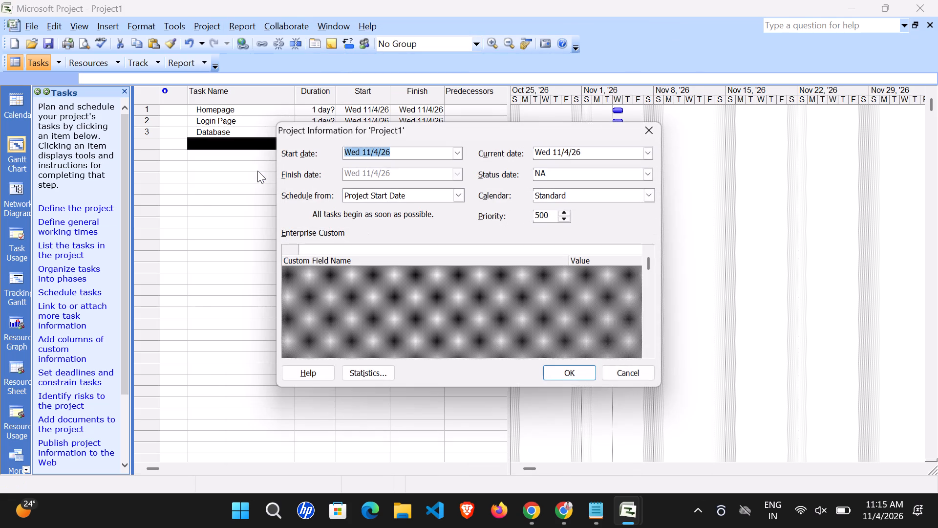
click(458, 156)
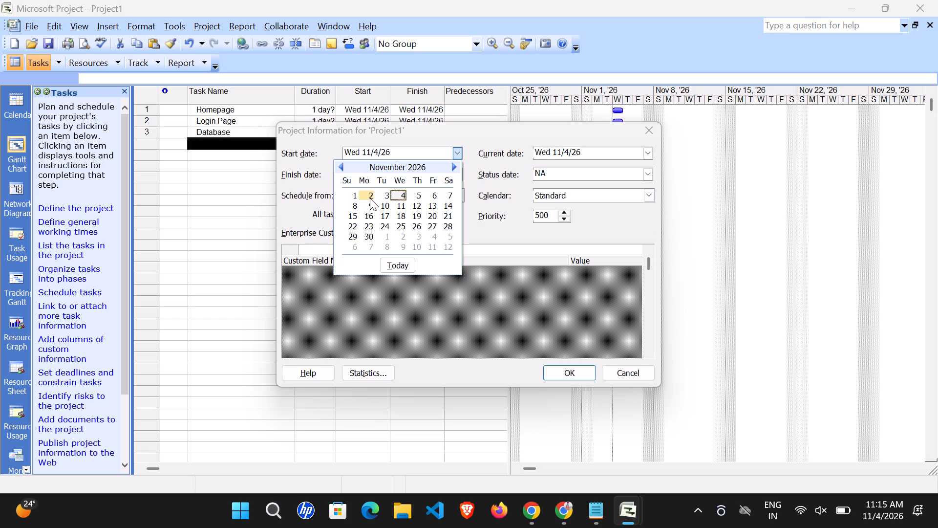
click(370, 198)
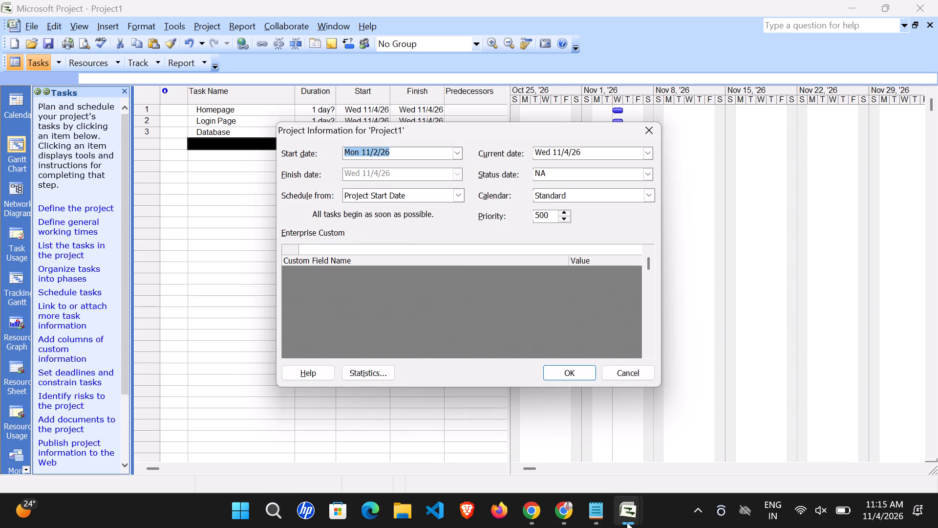
click(569, 510)
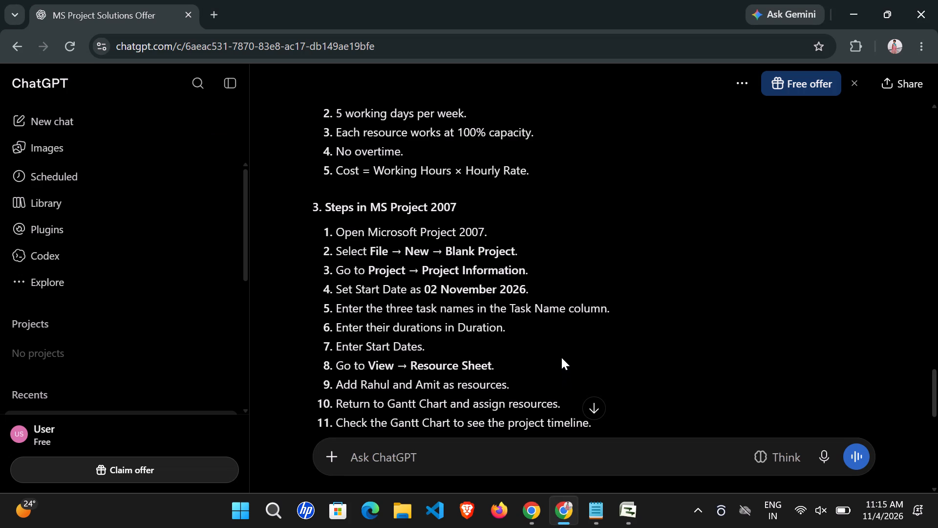
scroll(561, 357, down, 1)
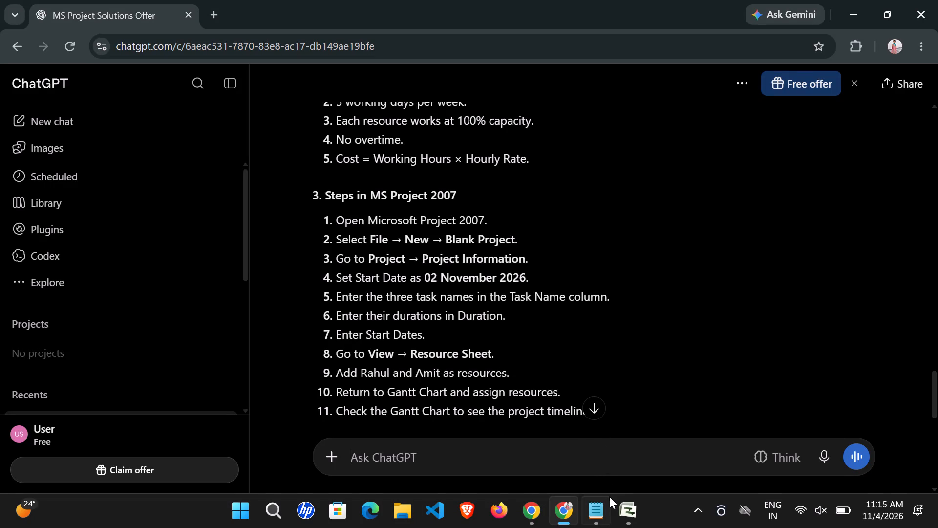
click(625, 518)
click(671, 440)
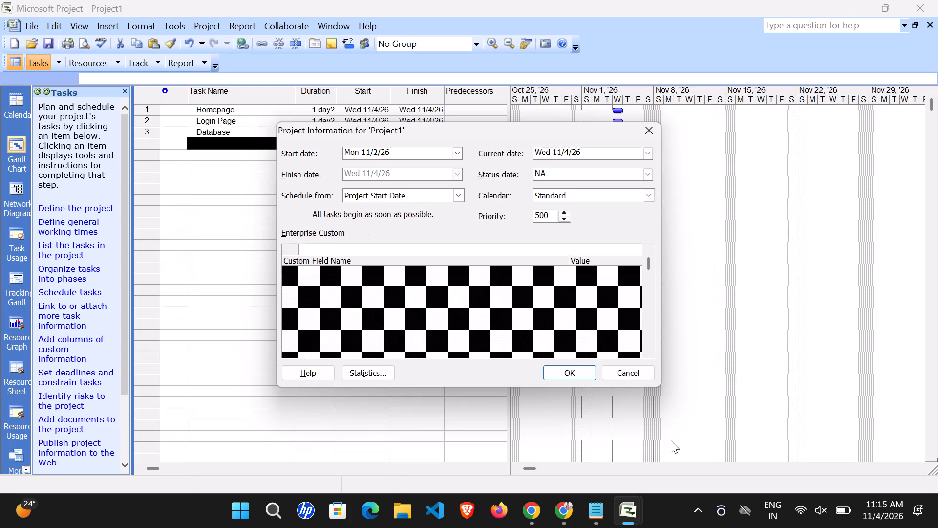
click(583, 374)
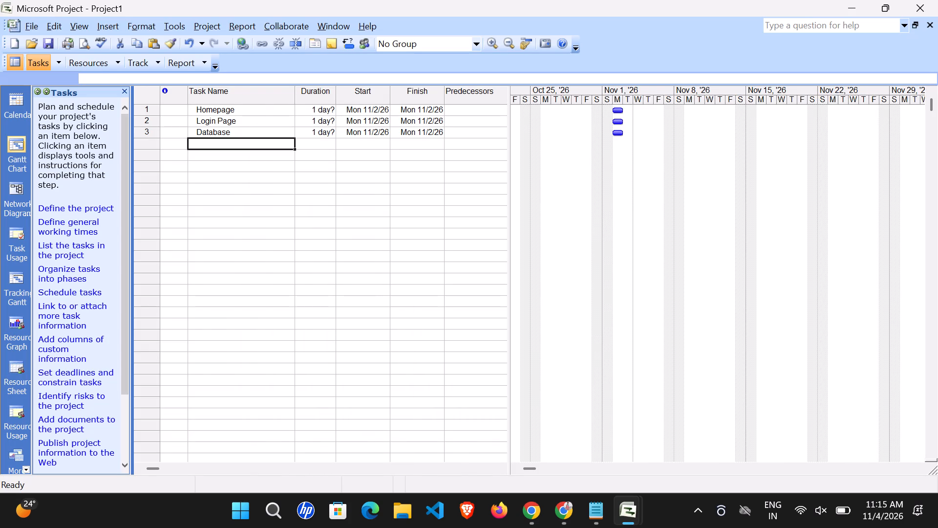
Set the task durations to 2 days for Homepage, 1 day for Login Page and 1 day for Database.
click(329, 110)
click(329, 110)
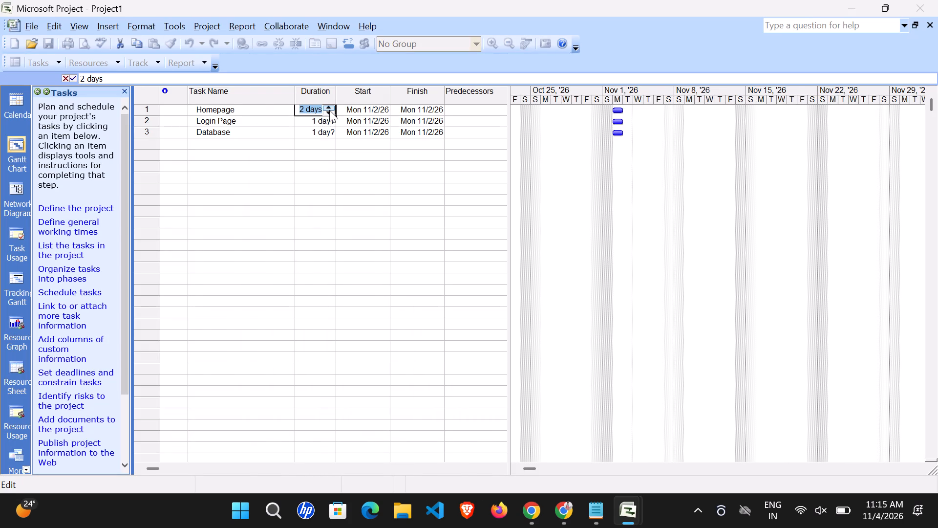
click(329, 118)
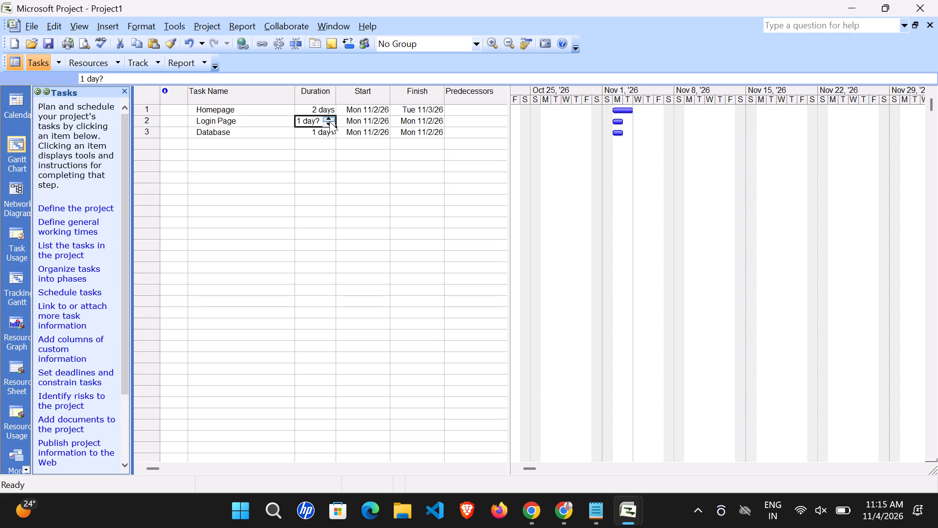
click(329, 119)
click(329, 124)
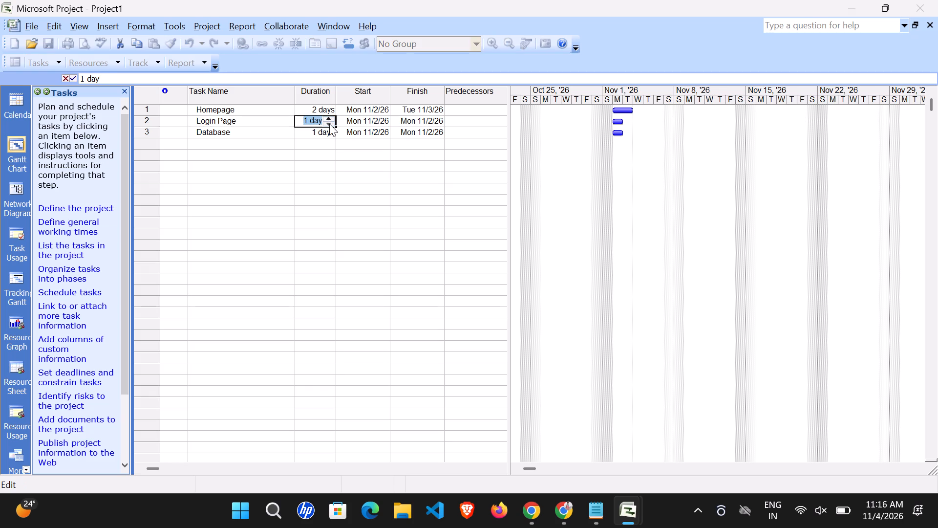
click(328, 138)
click(329, 131)
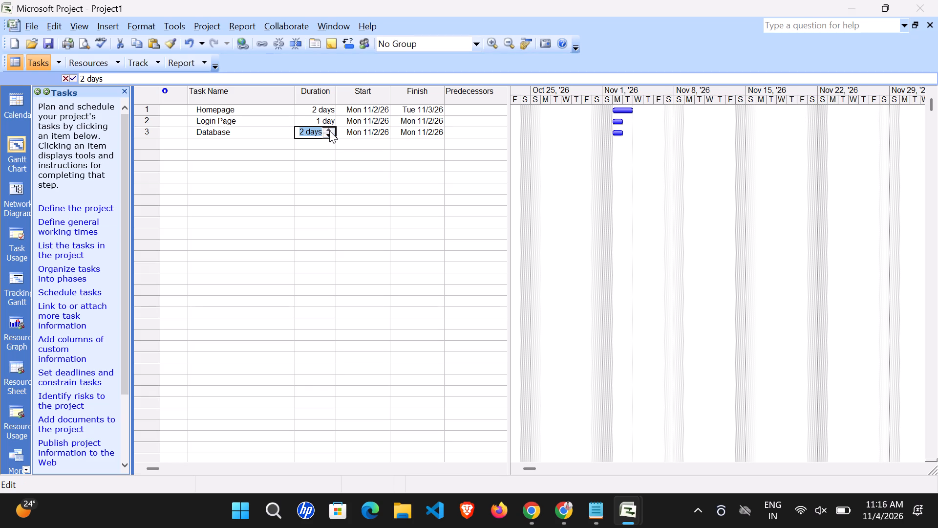
click(329, 134)
click(344, 152)
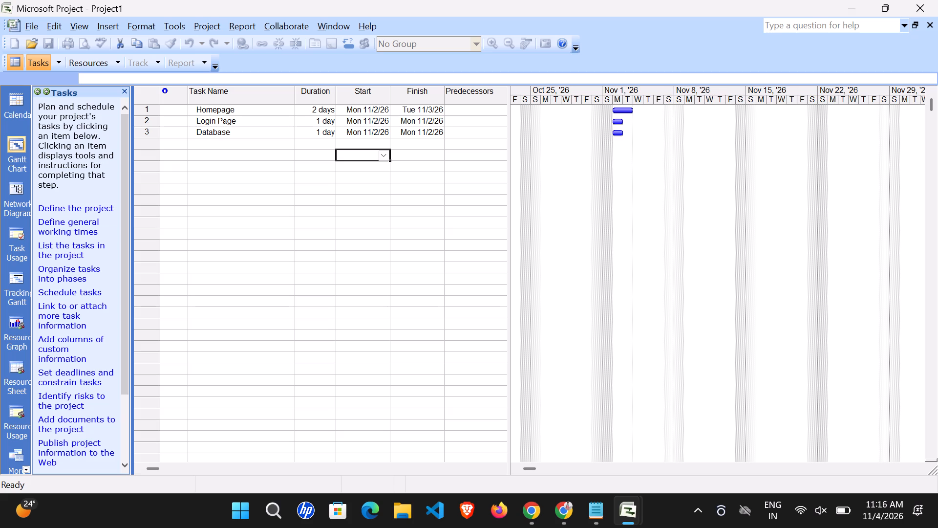
Close the Tasks guide beside the Gantt Chart.
click(124, 91)
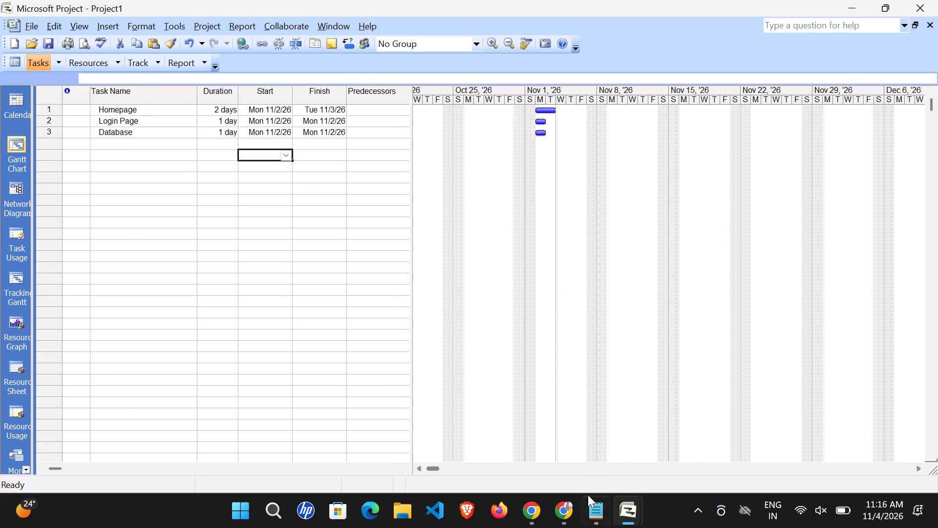
click(79, 28)
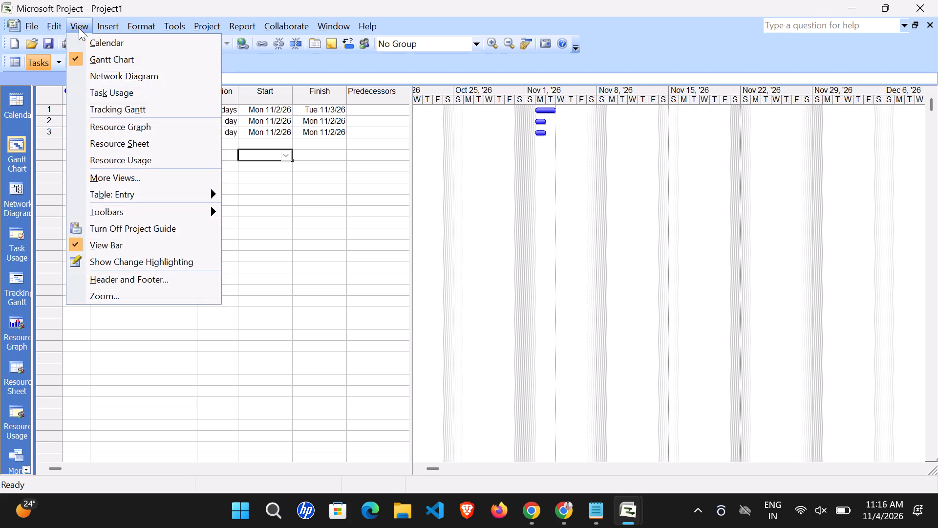
click(127, 141)
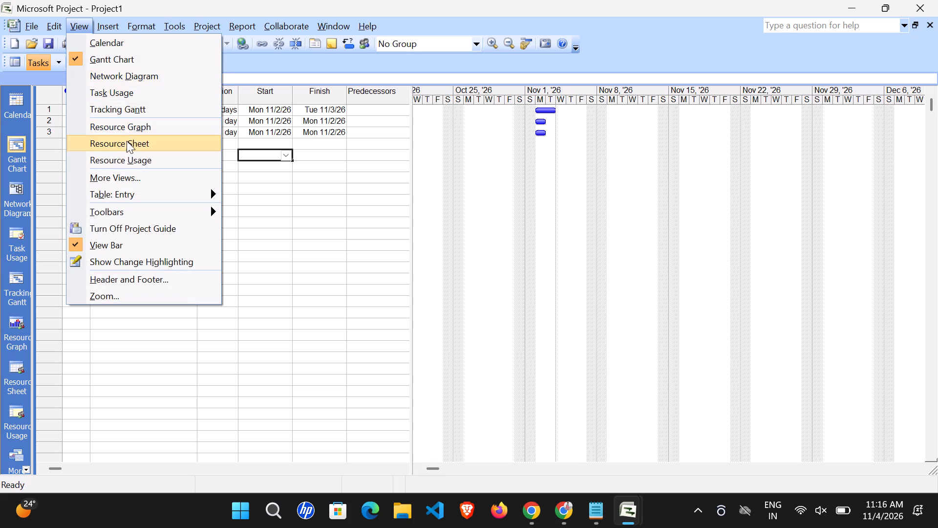
click(157, 103)
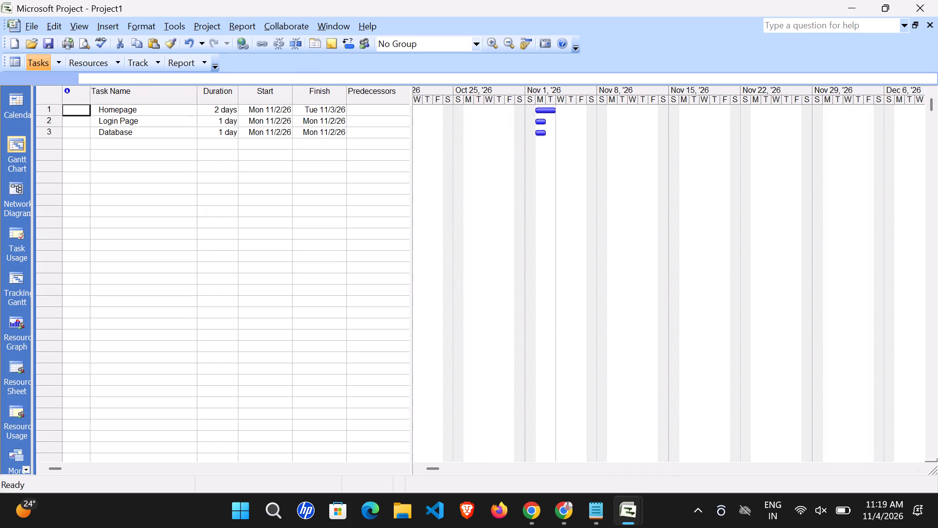
drag(411, 120, 463, 120)
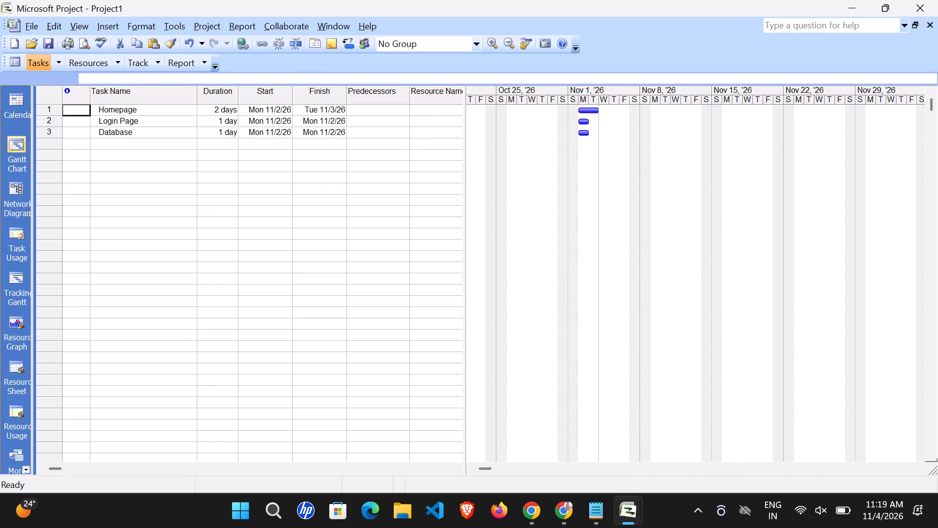
click(452, 113)
drag(464, 110, 489, 110)
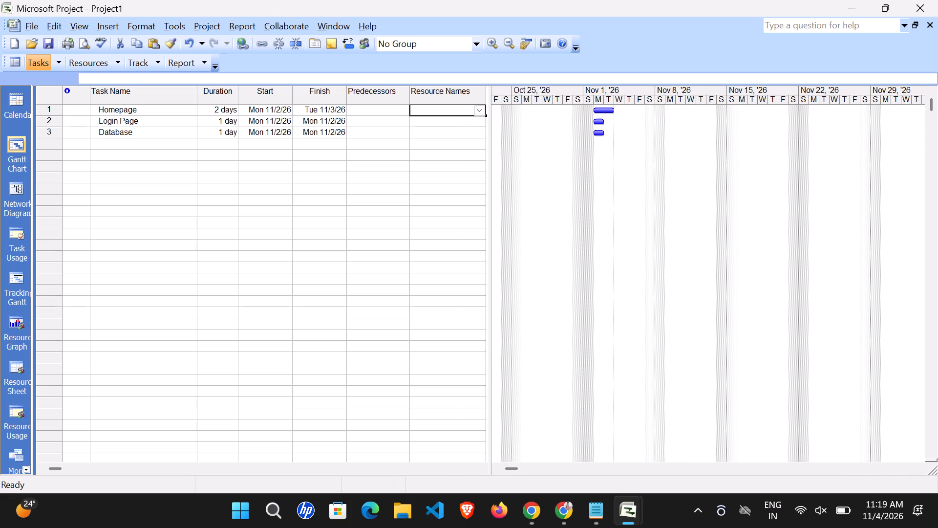
click(480, 110)
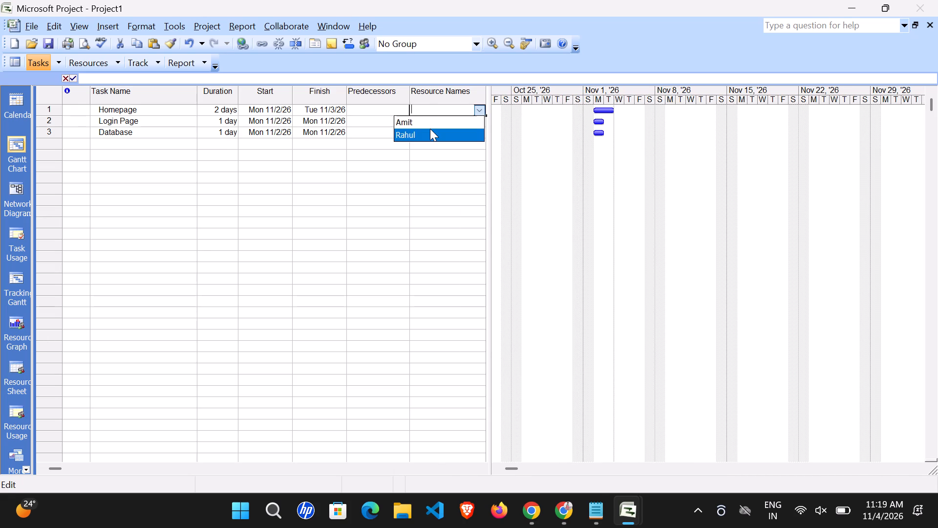
click(430, 129)
click(470, 123)
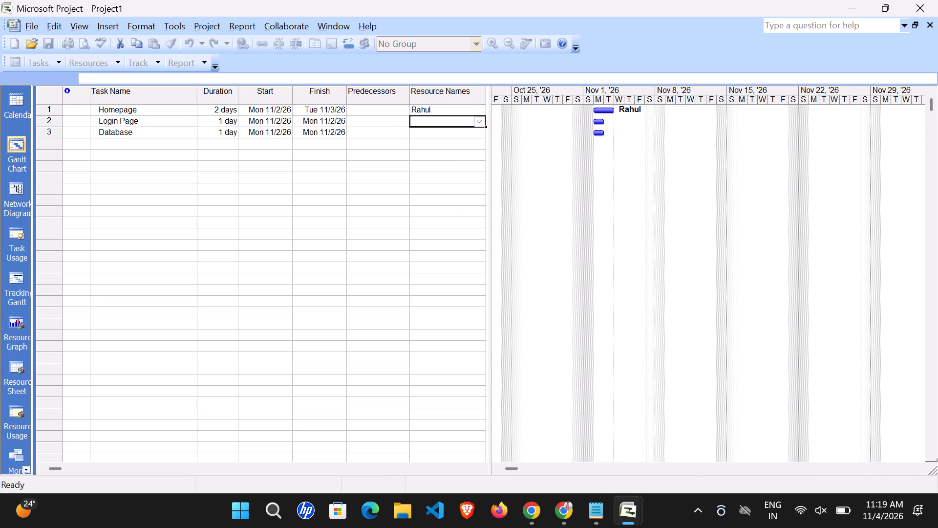
click(481, 123)
click(454, 131)
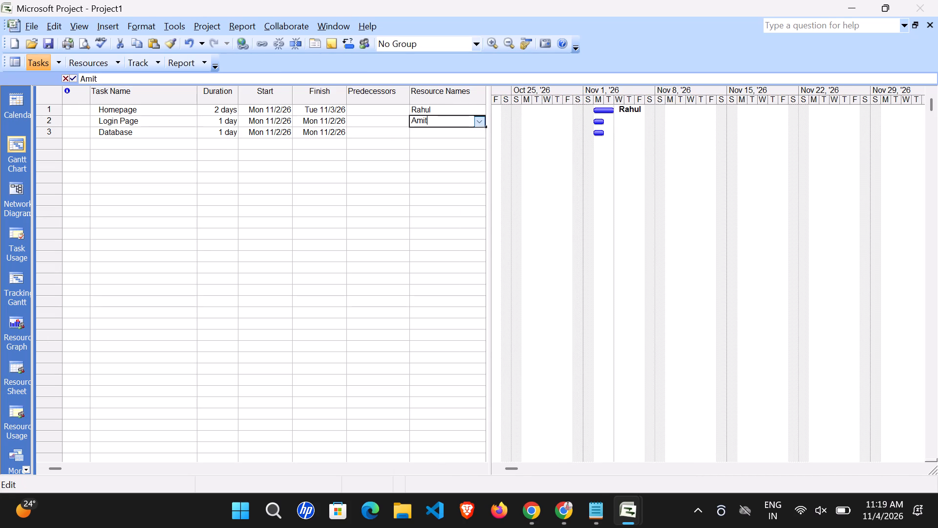
Assign Rahul as the resource for the Database task.
click(483, 134)
click(481, 134)
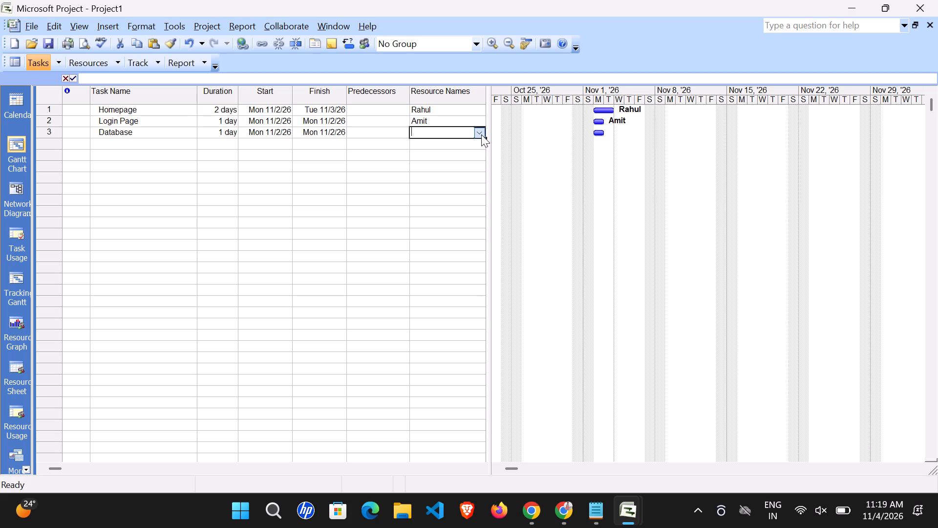
click(441, 155)
double_click(451, 130)
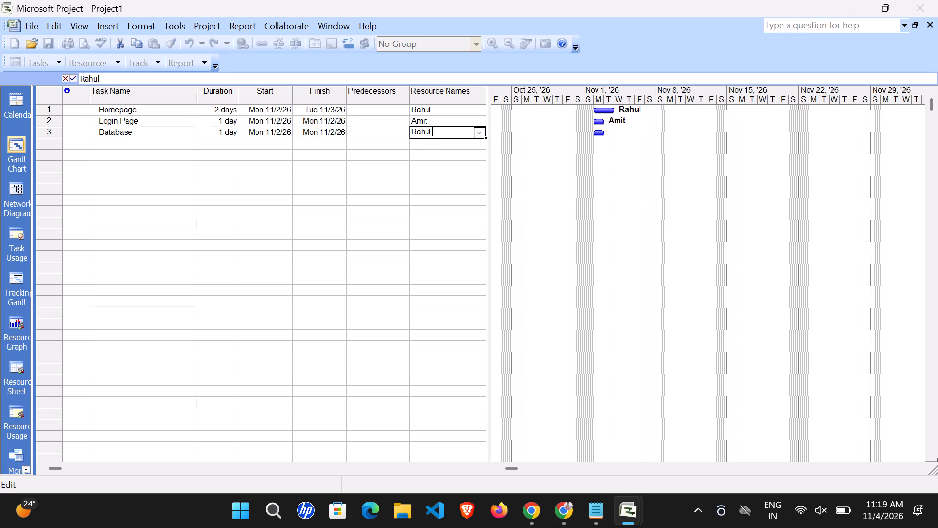
double_click(451, 130)
right_click(461, 134)
double_click(457, 134)
click(484, 132)
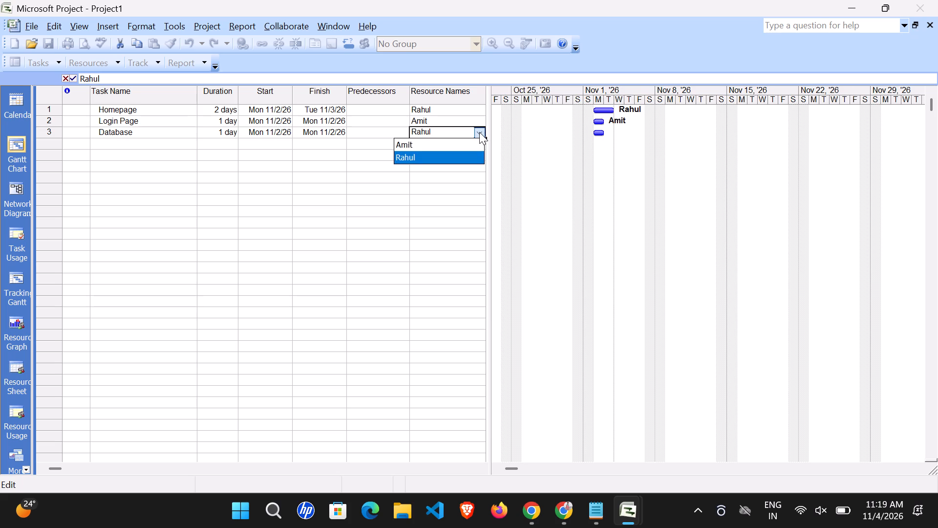
click(479, 132)
click(75, 23)
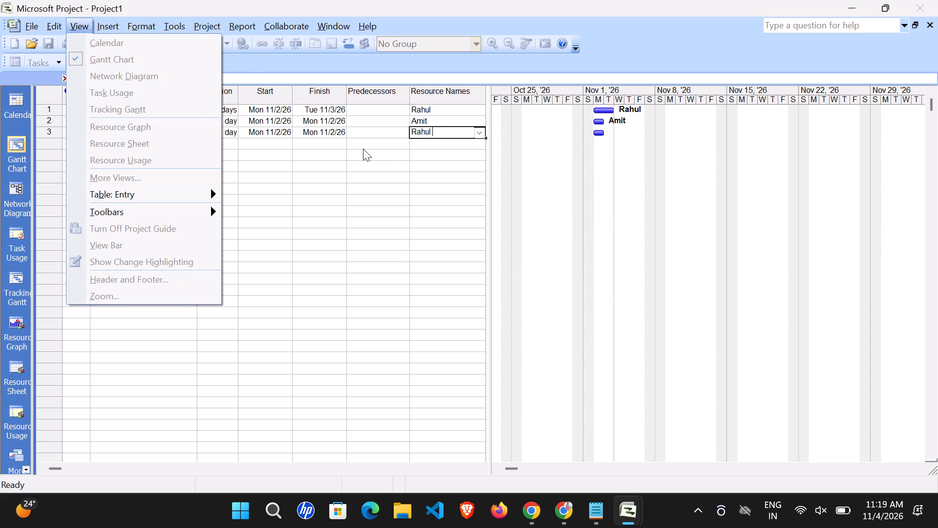
click(384, 158)
click(464, 131)
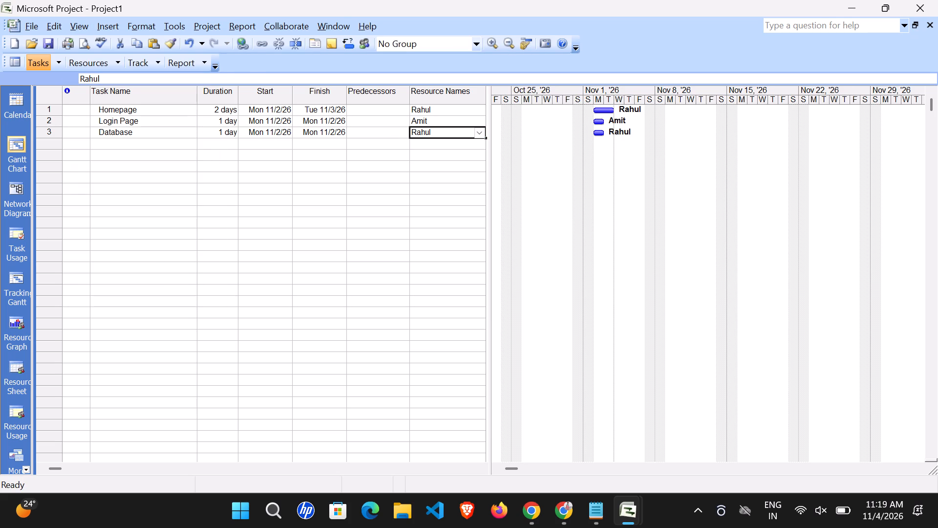
Open the Task Information dialog for the Database task.
right_click(462, 131)
triple_click(462, 131)
double_click(462, 131)
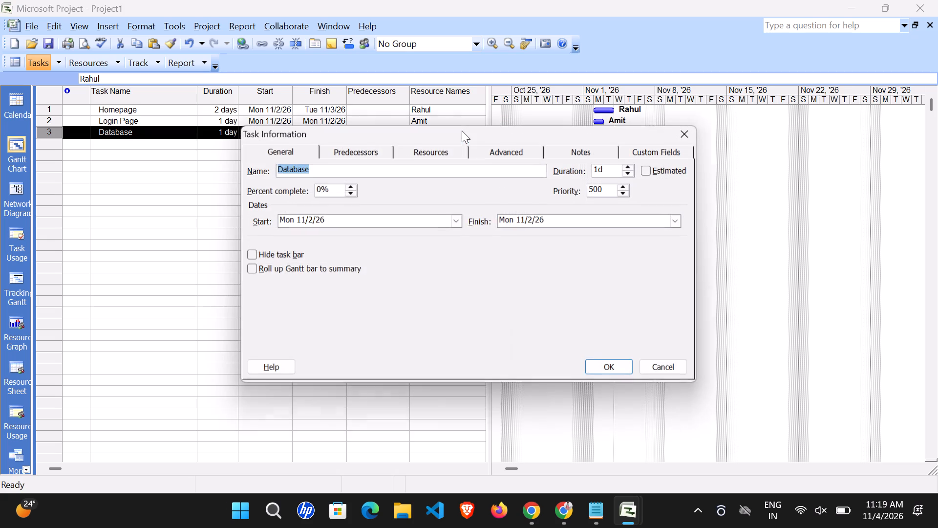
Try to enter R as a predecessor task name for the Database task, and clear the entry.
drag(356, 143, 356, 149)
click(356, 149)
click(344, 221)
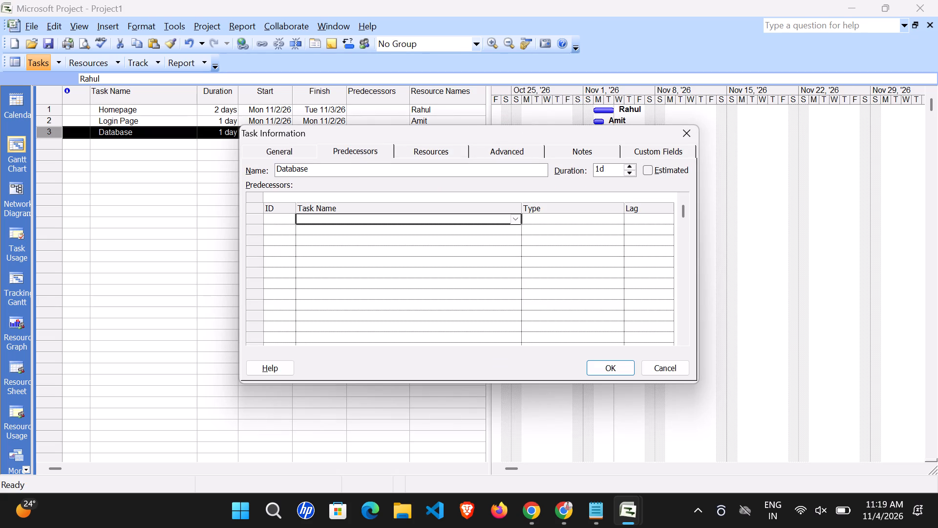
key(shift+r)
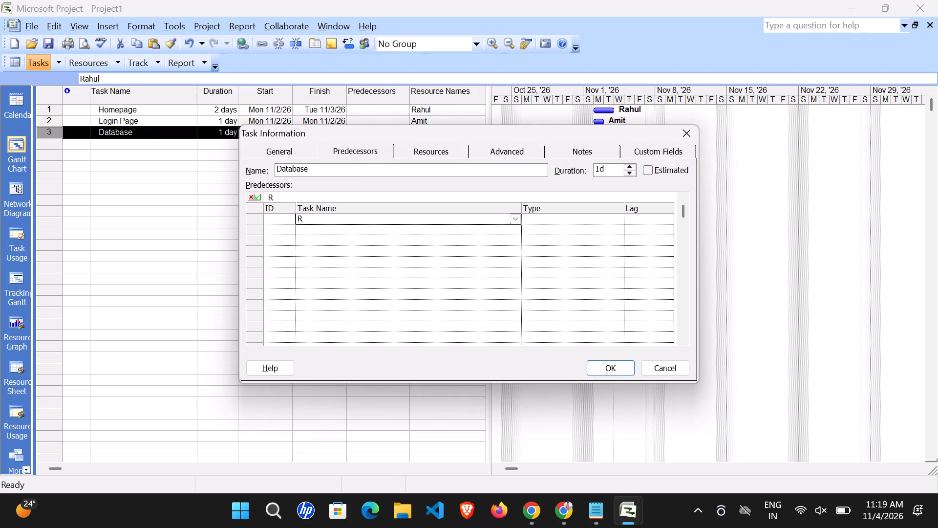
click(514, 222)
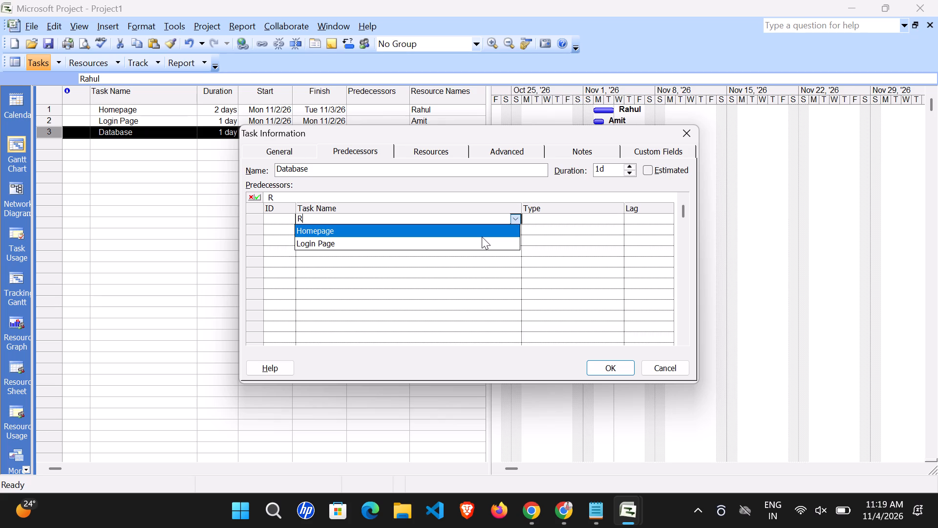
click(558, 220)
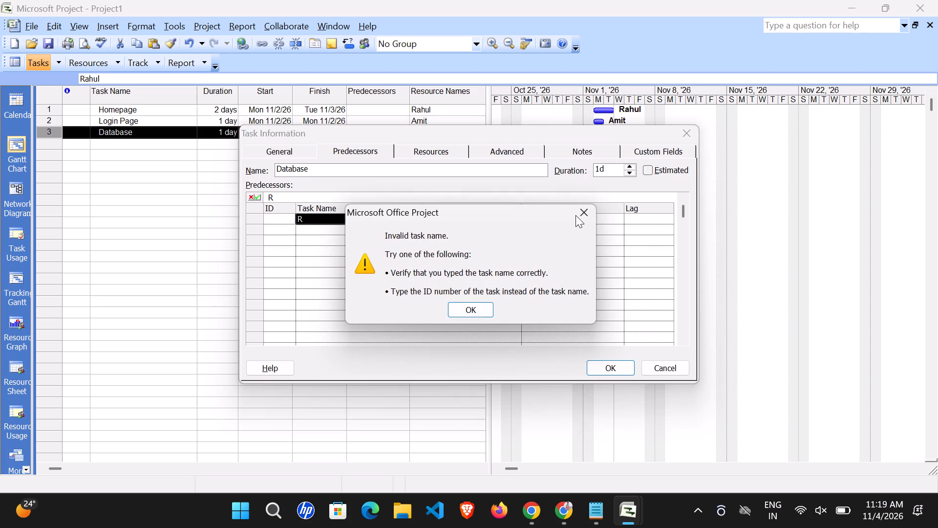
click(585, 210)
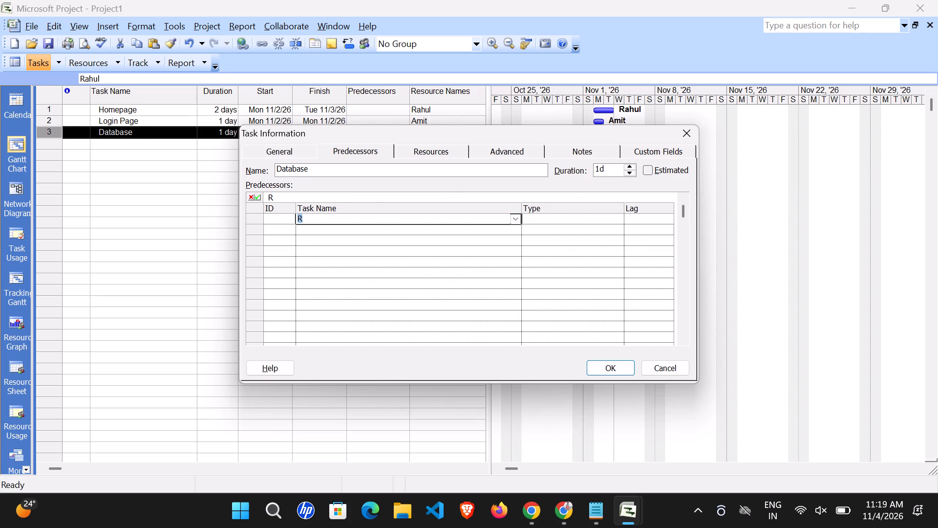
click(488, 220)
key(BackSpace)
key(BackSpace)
Add Amit as a second resource alongside Rahul on the Database task and apply the task information.
click(445, 148)
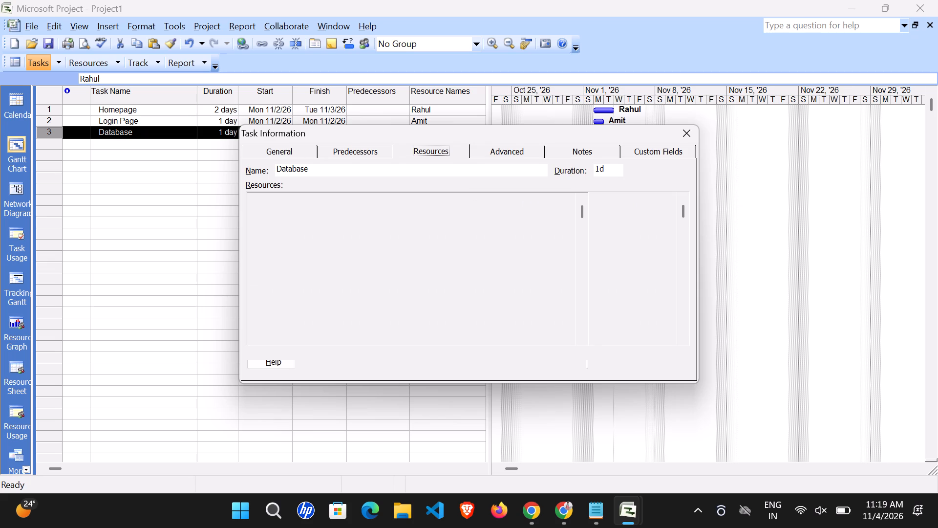
click(403, 232)
click(413, 230)
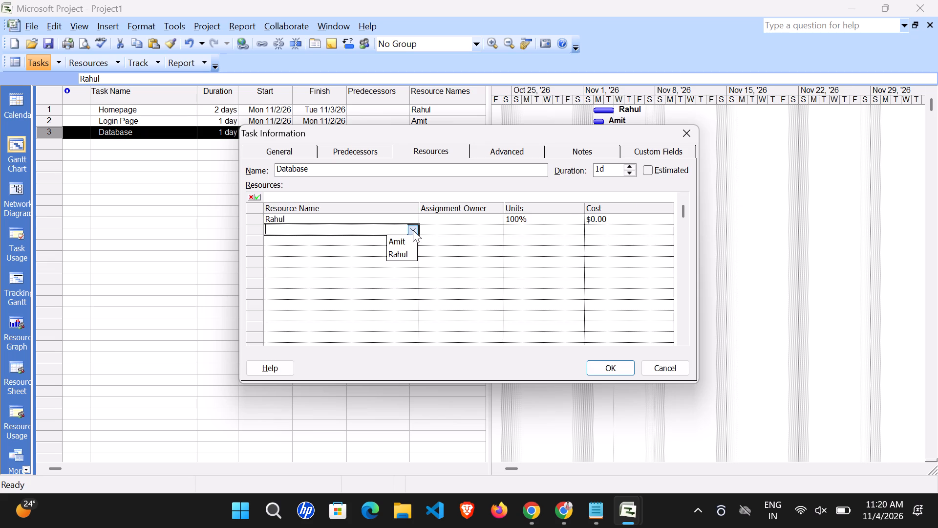
click(407, 241)
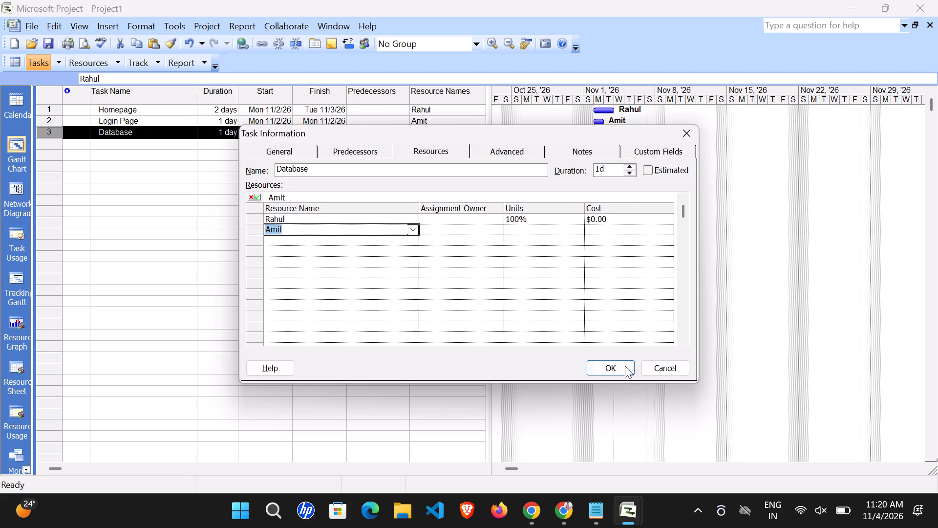
click(627, 370)
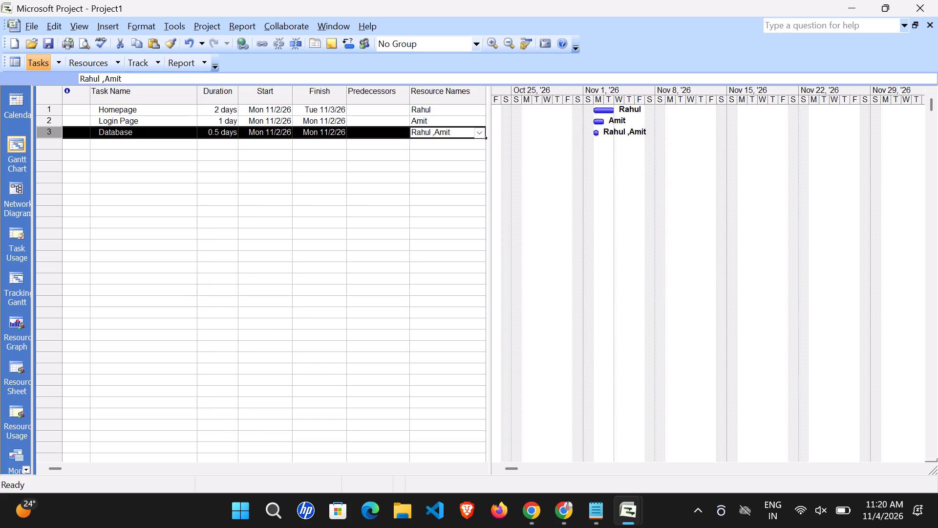
click(589, 201)
click(430, 166)
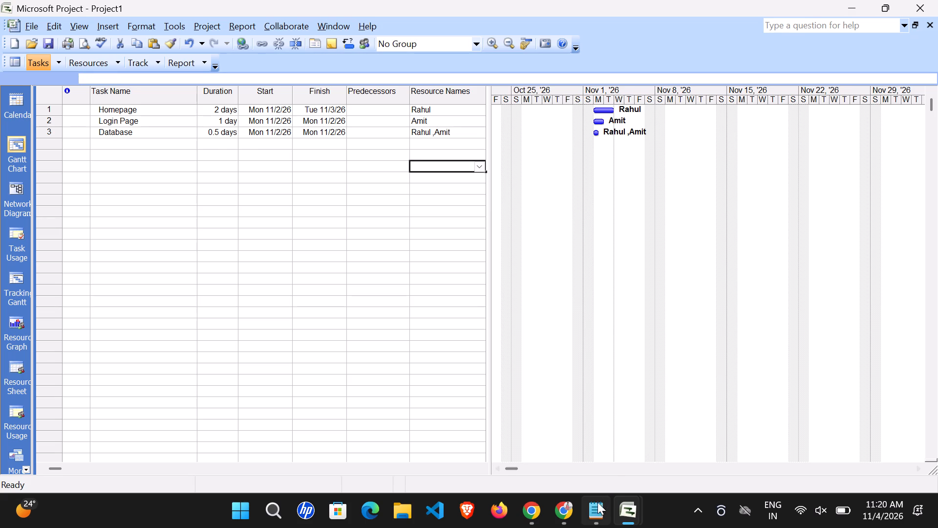
click(575, 514)
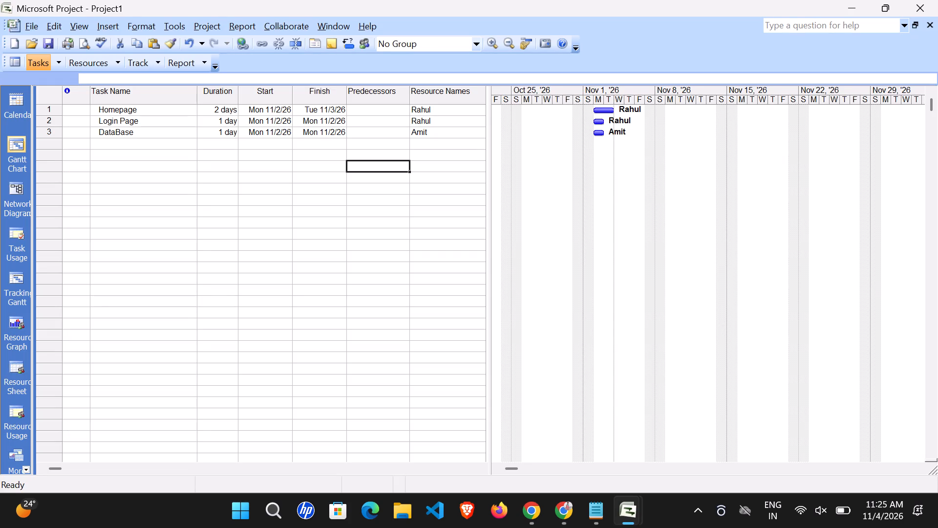
click(78, 27)
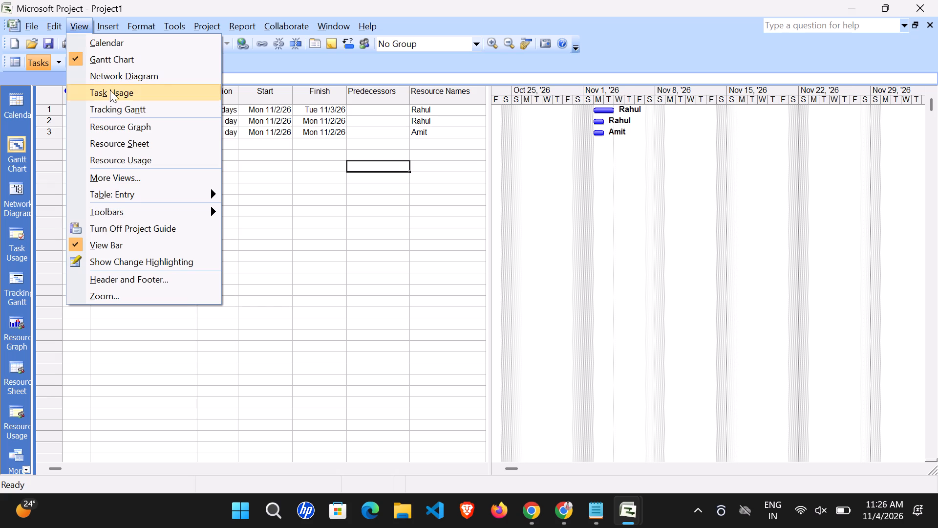
click(125, 139)
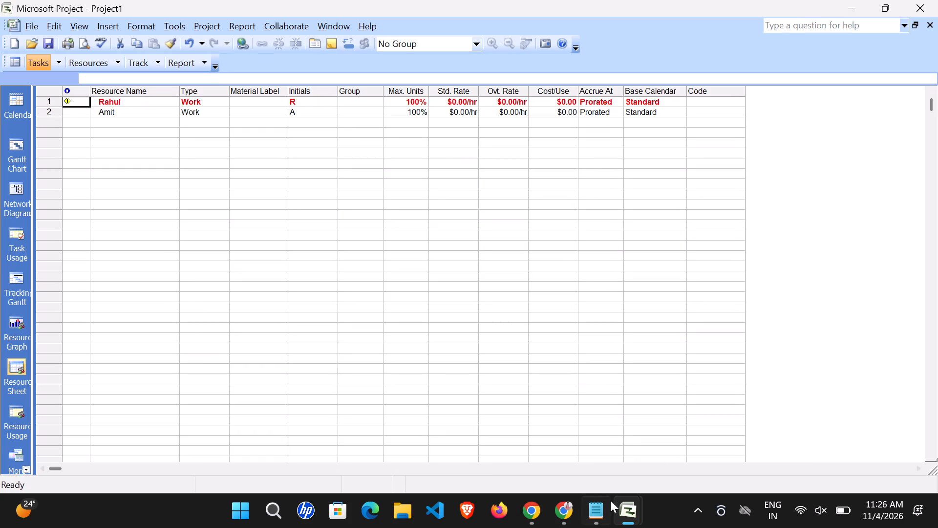
Switch to ChatGPT in Chrome, read its predecessor and date steps, and return to Project1.
click(570, 512)
scroll(512, 330, down, 1)
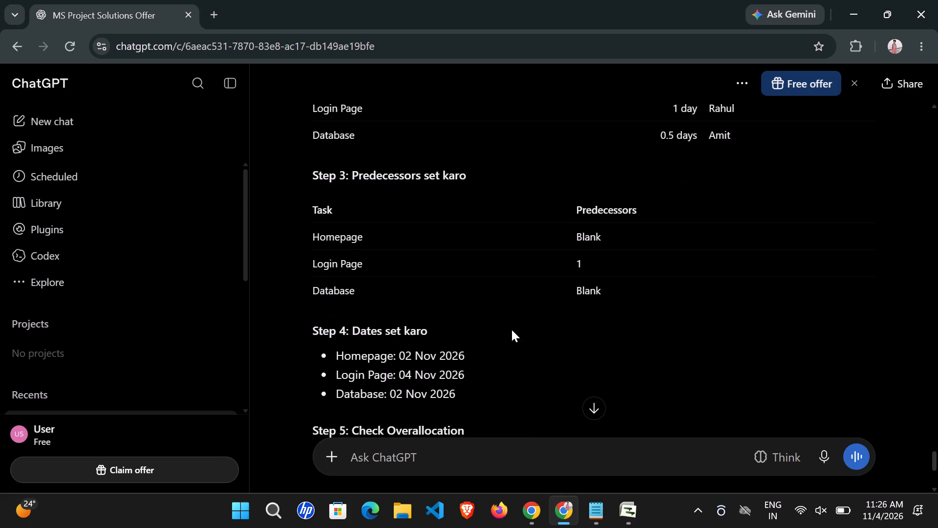
scroll(512, 330, down, 1)
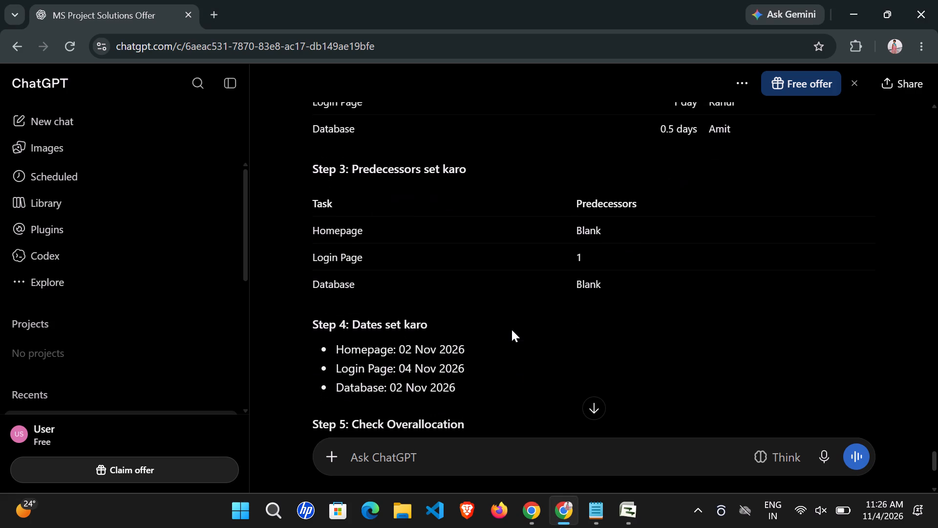
scroll(512, 330, down, 2)
click(617, 508)
click(659, 461)
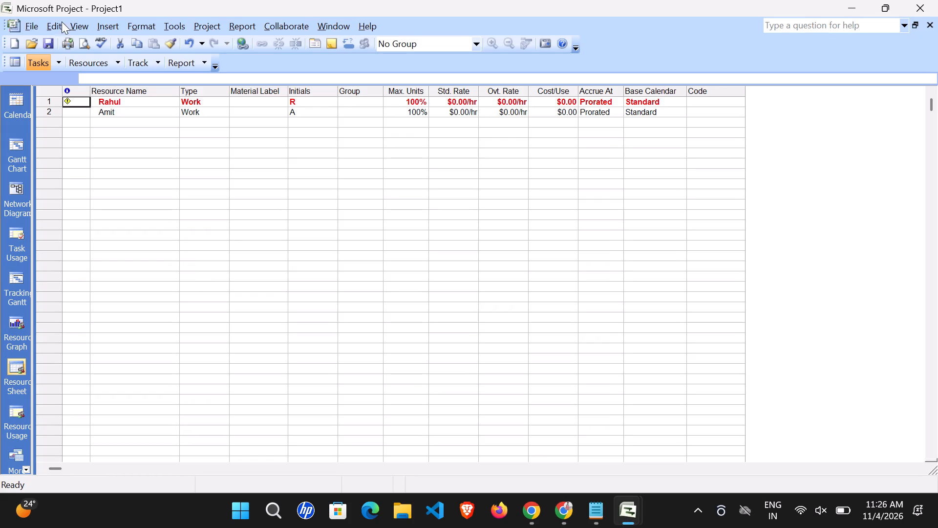
In the Gantt Chart view, set task 1 as the predecessor of the Login Page task.
click(75, 26)
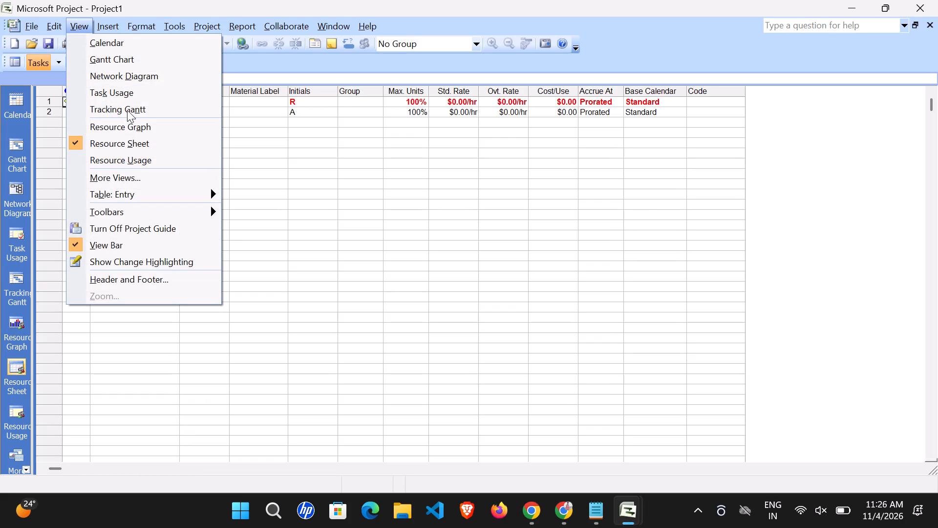
click(130, 62)
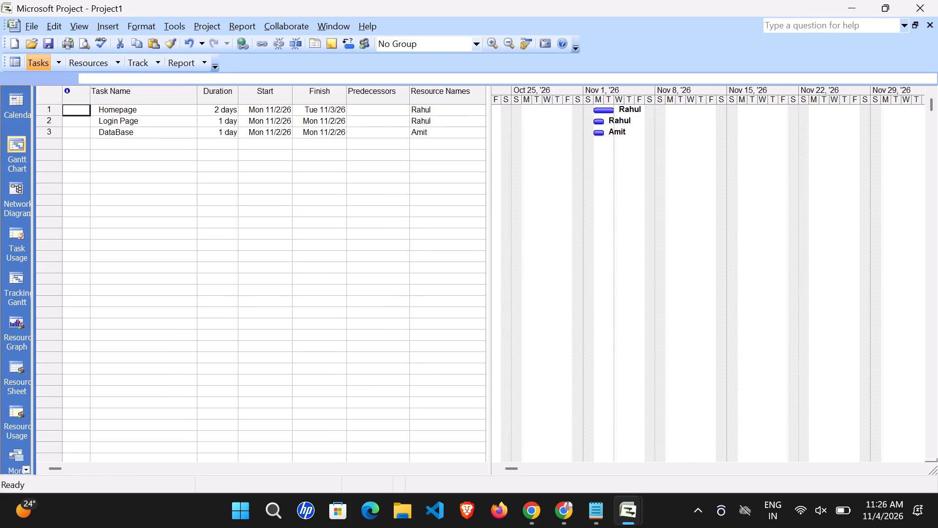
click(373, 126)
click(362, 138)
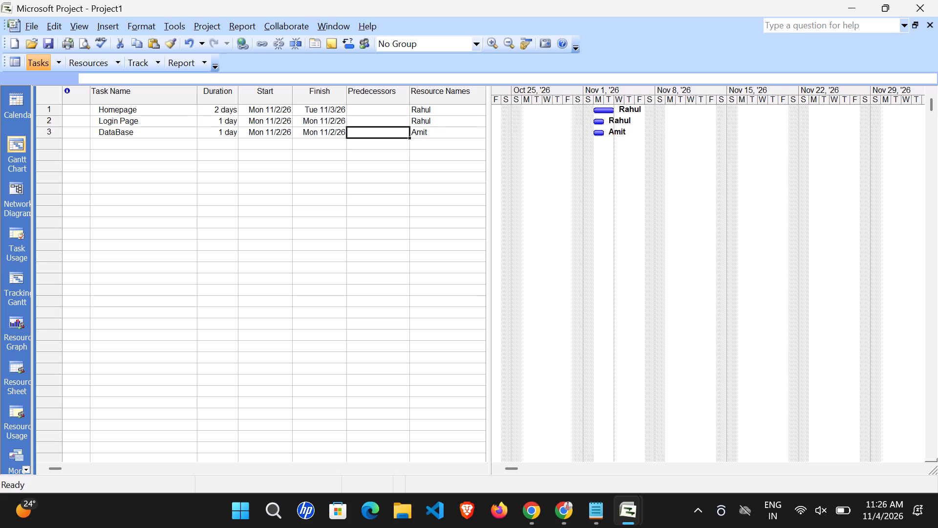
click(362, 119)
key(1)
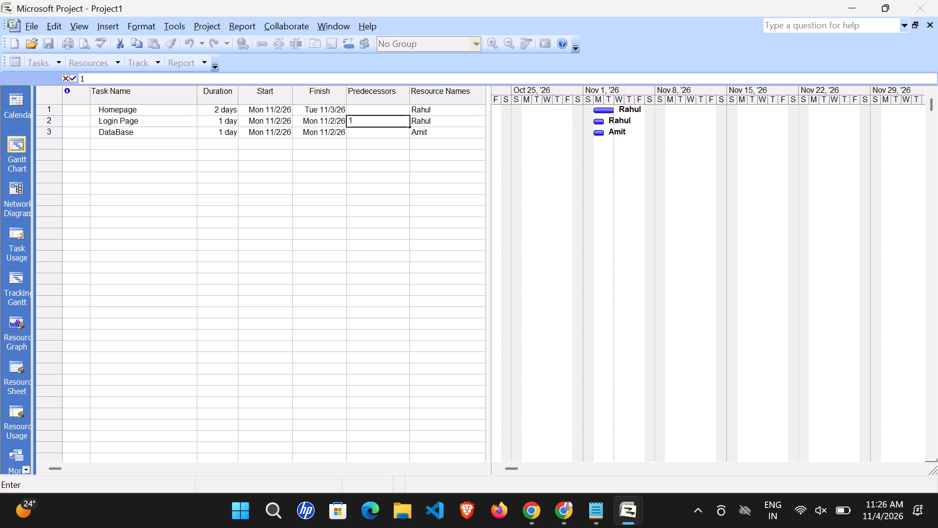
key(Return)
click(354, 213)
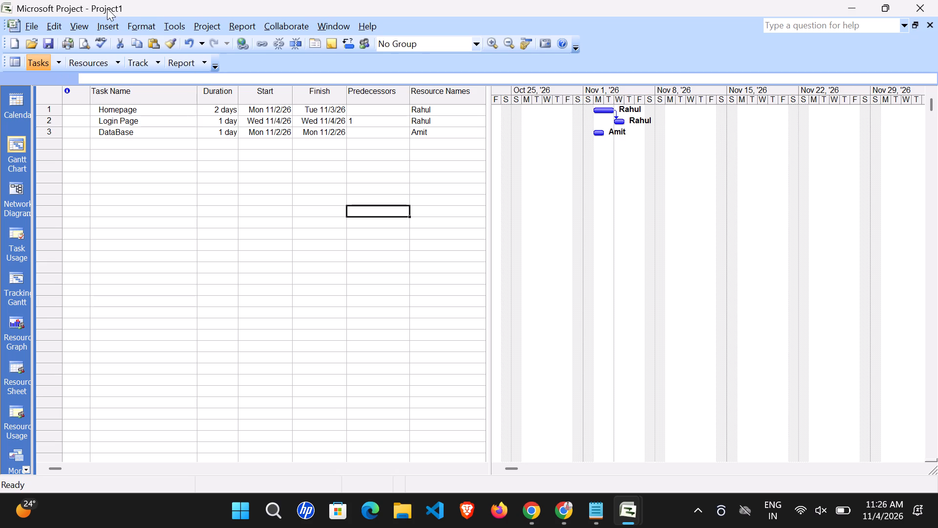
Recheck both resources for overallocation in the Resource Sheet view.
click(83, 25)
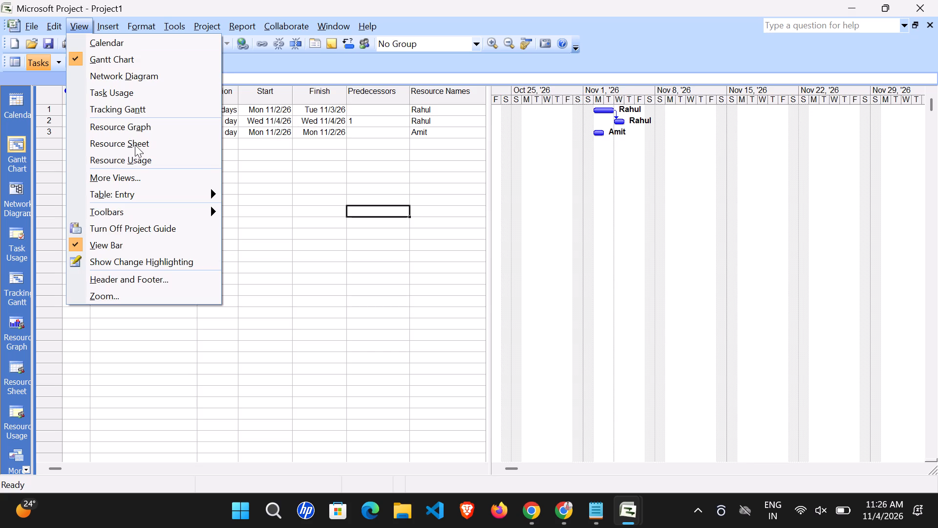
click(135, 145)
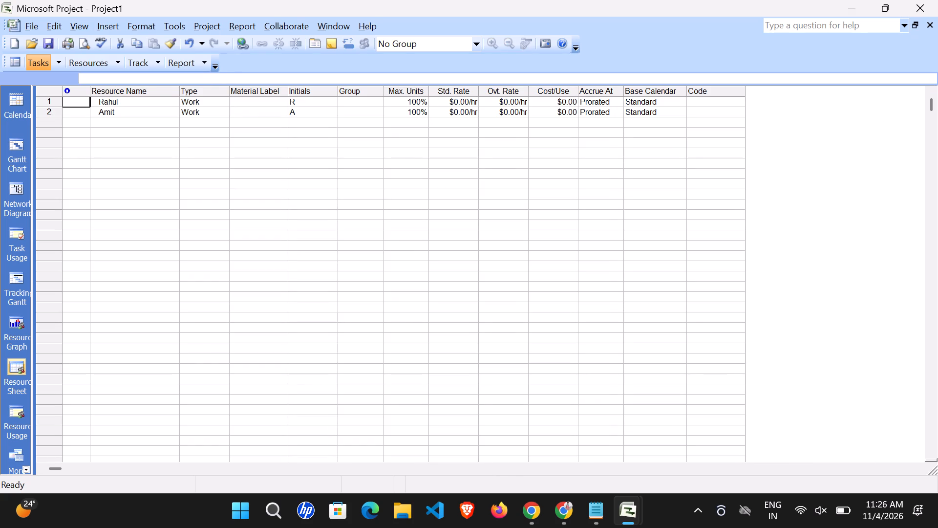
Switch to the ChatGPT window in Chrome and close it.
click(569, 516)
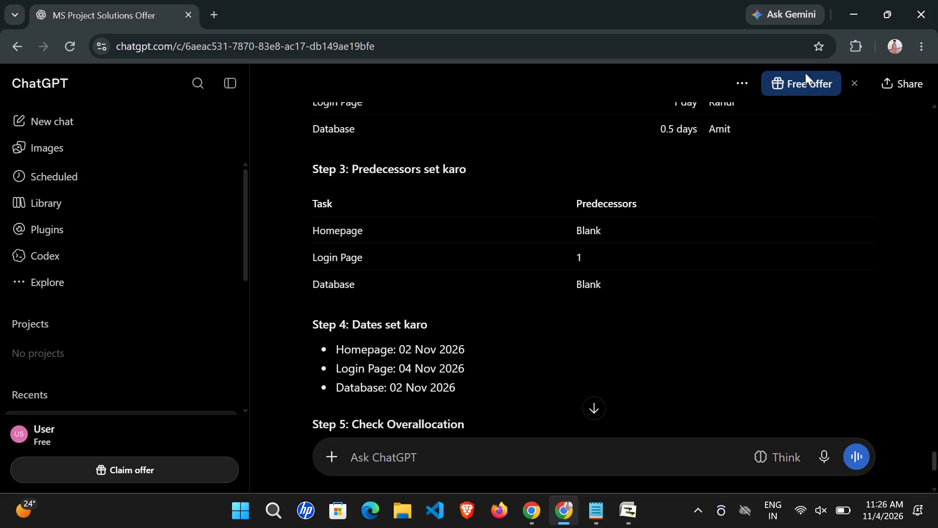
click(937, 0)
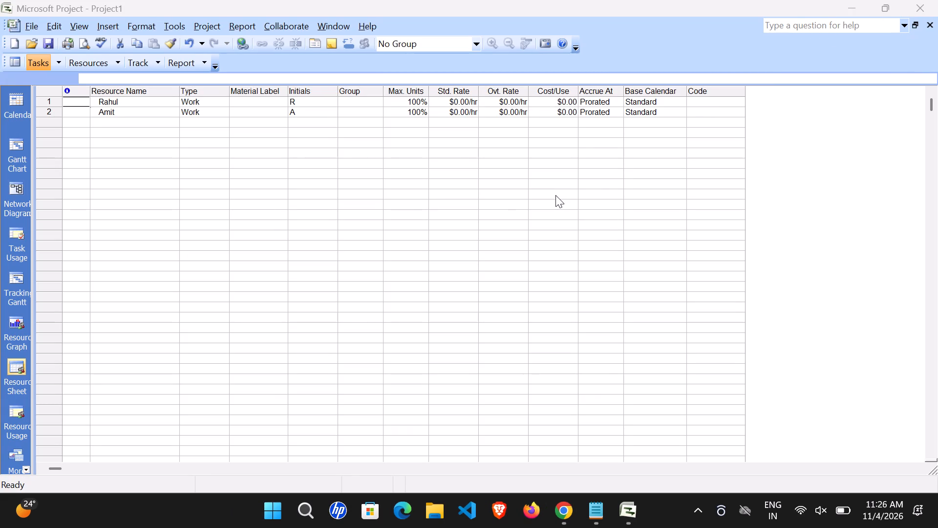
Return to the Gantt Chart view and set the current date to Wed 11/4/26 in the Project Information.
click(105, 27)
click(105, 27)
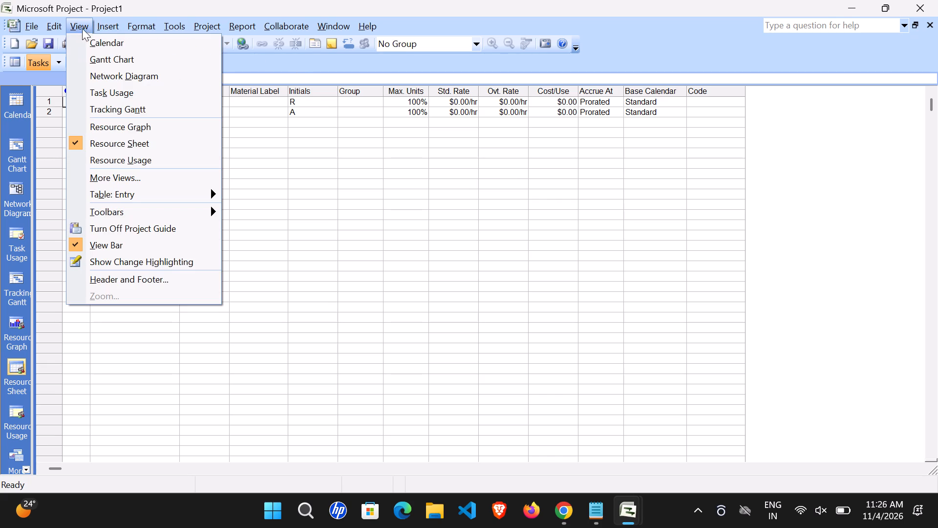
click(121, 63)
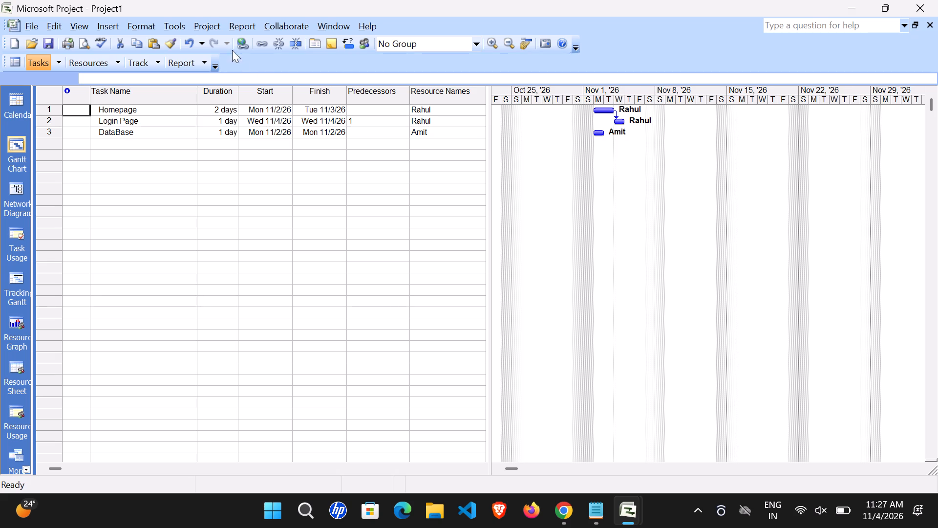
click(206, 23)
click(253, 179)
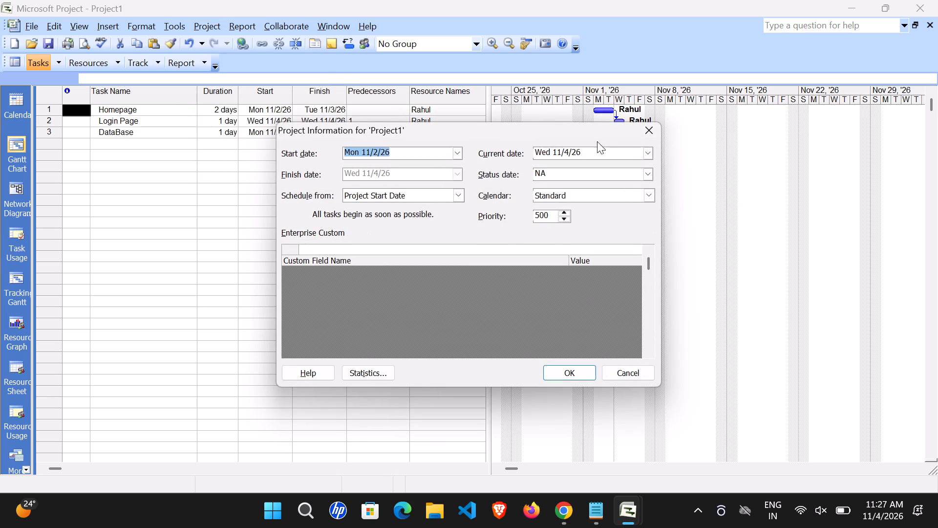
click(644, 153)
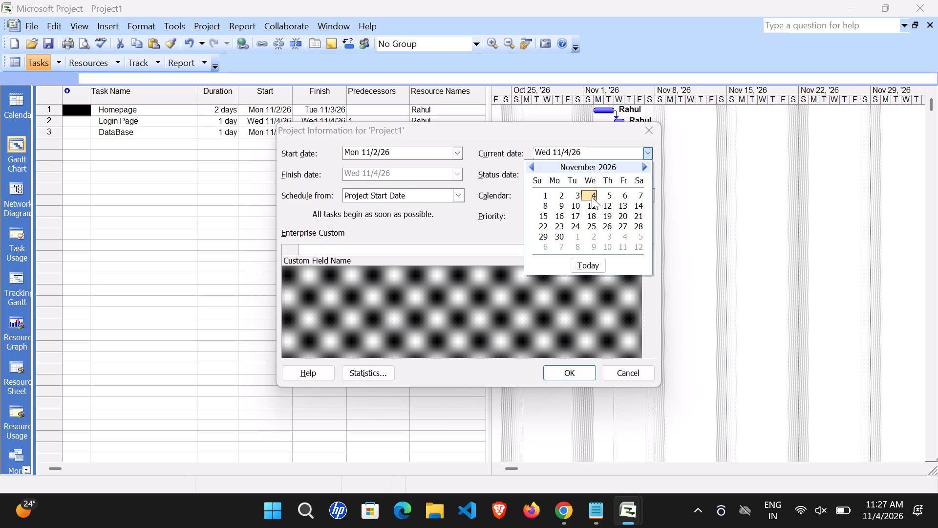
click(592, 197)
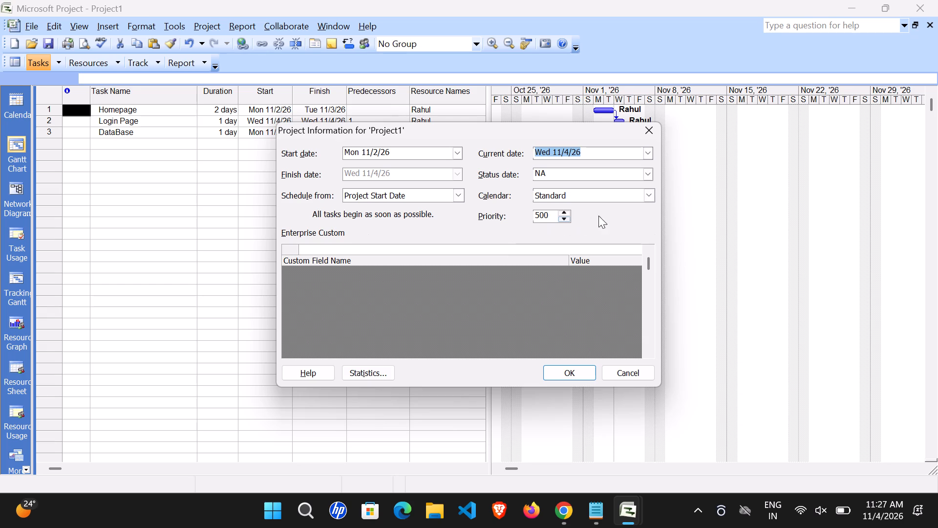
click(586, 369)
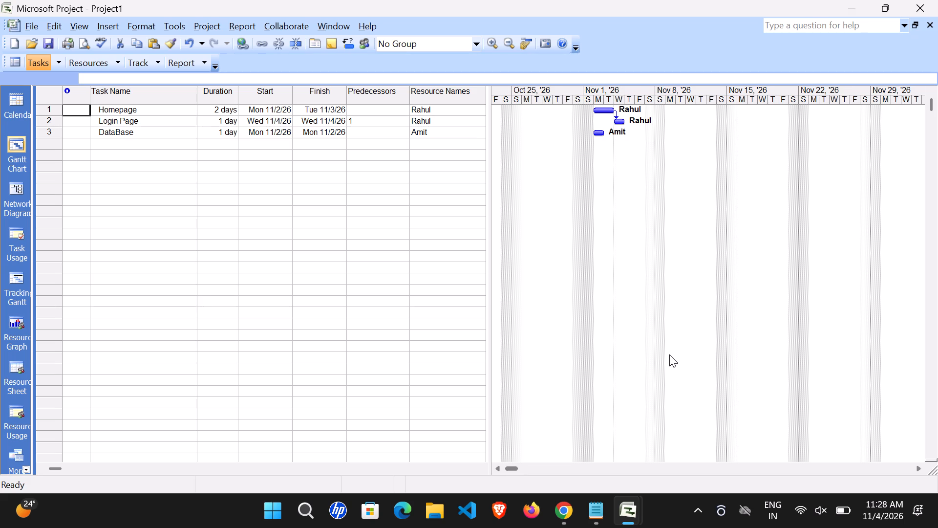
Add a fourth task named "Website Testiing" below DataBase.
click(156, 151)
click(150, 143)
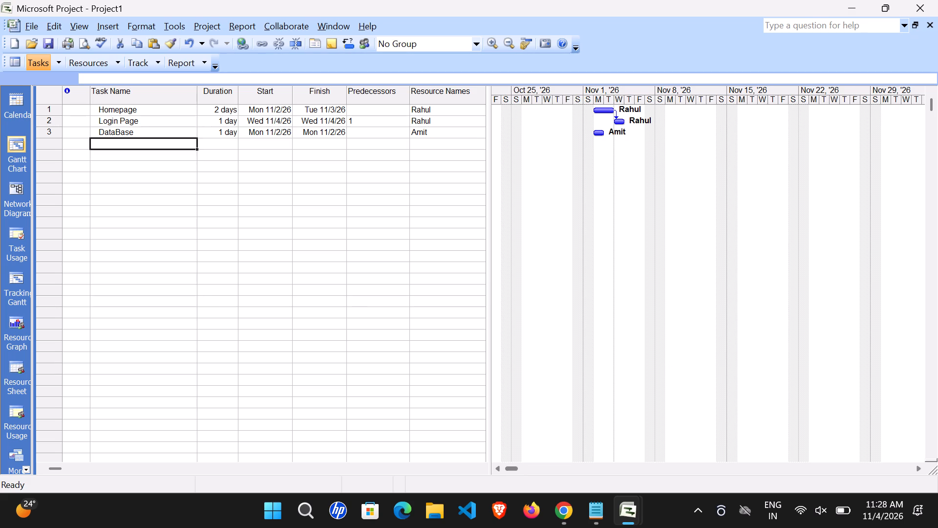
text(Website)
key(space)
text(Testio)
key(BackSpace)
text(ing)
key(space)
key(Return)
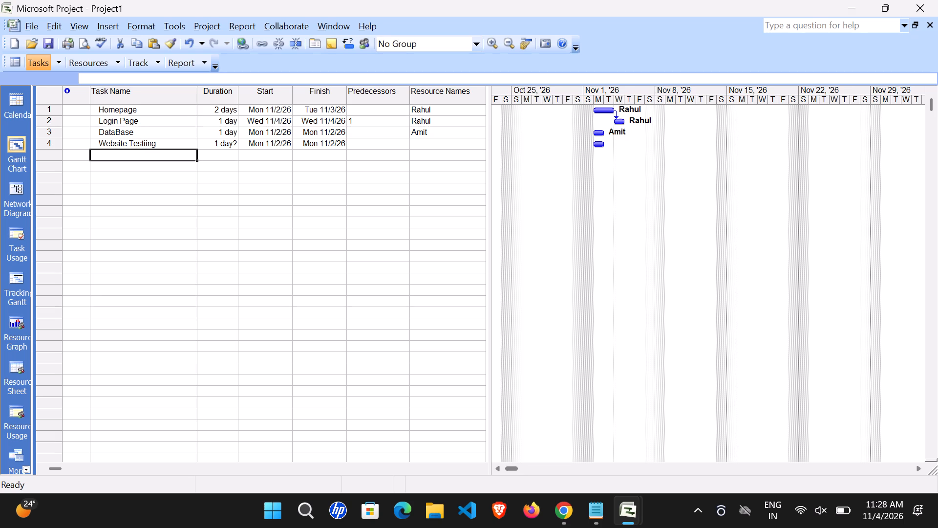
Set the fourth task's duration to 2 days.
click(228, 159)
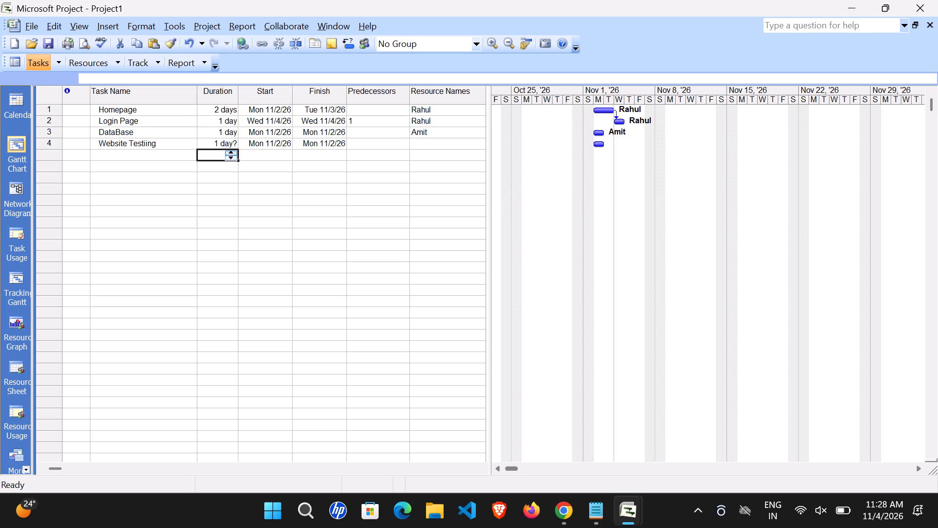
click(240, 191)
click(230, 145)
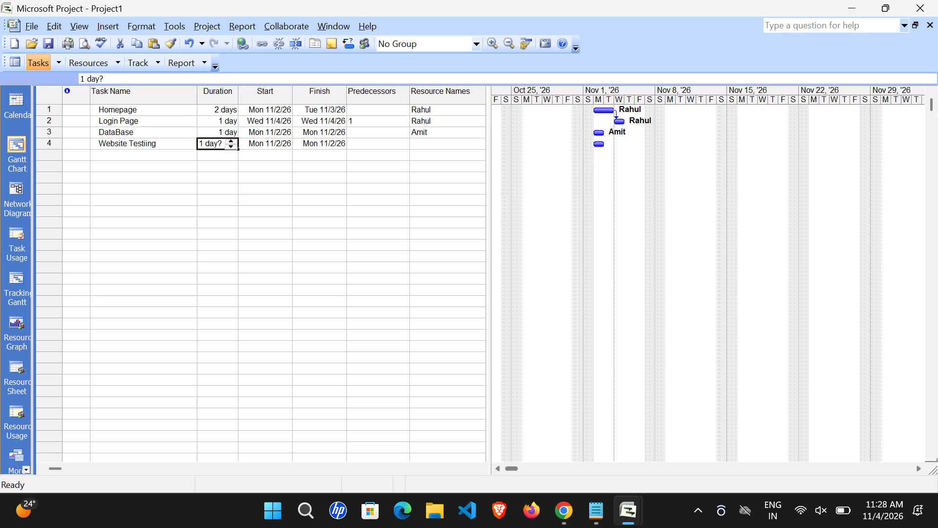
click(231, 143)
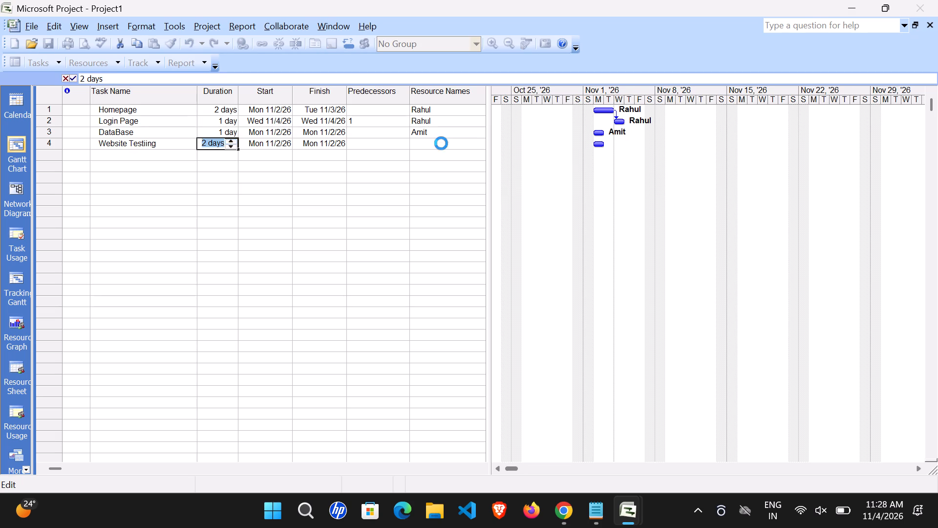
Assign Amit as the resource for the fourth task.
click(441, 143)
click(475, 143)
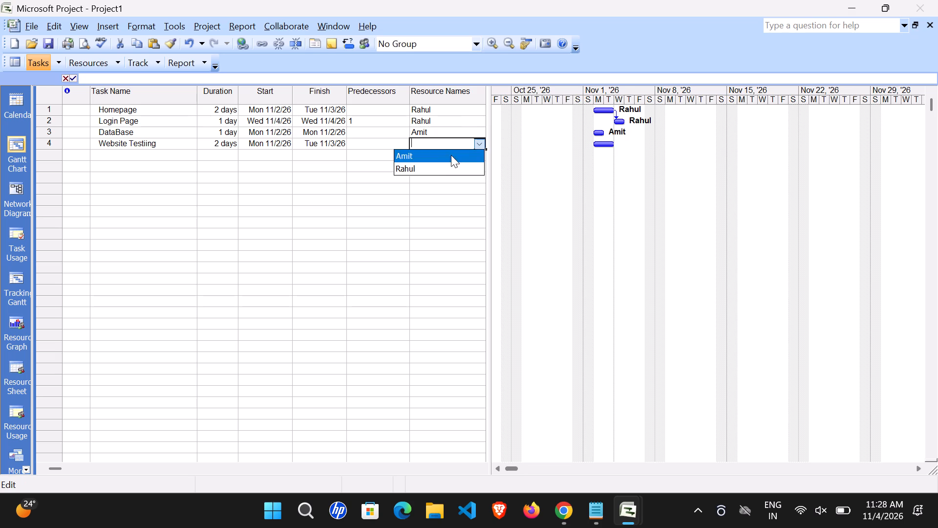
click(434, 162)
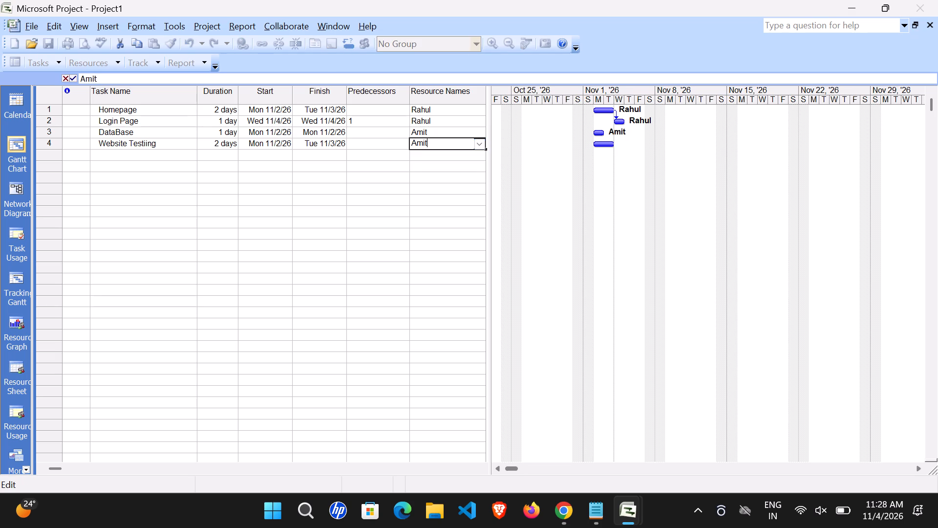
click(432, 173)
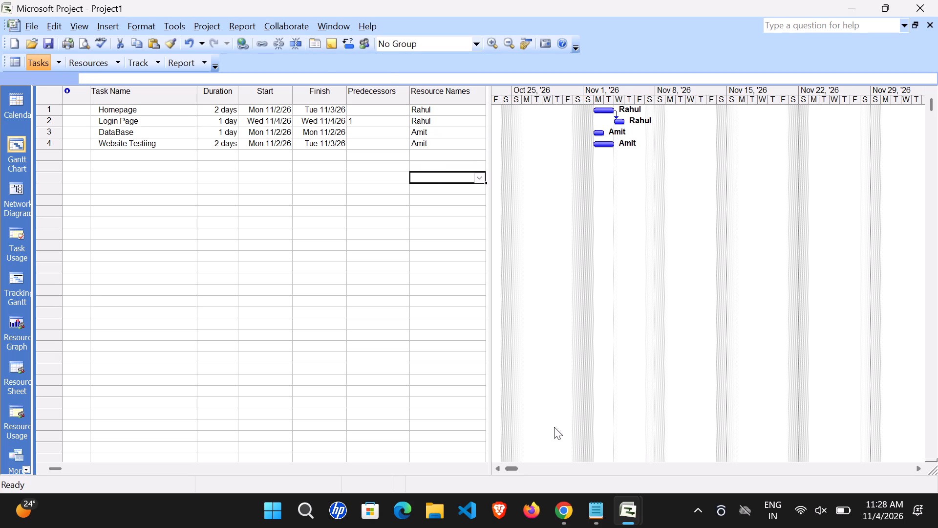
Check both resources for overallocation in the Resource Sheet view after adding the testing task.
click(75, 30)
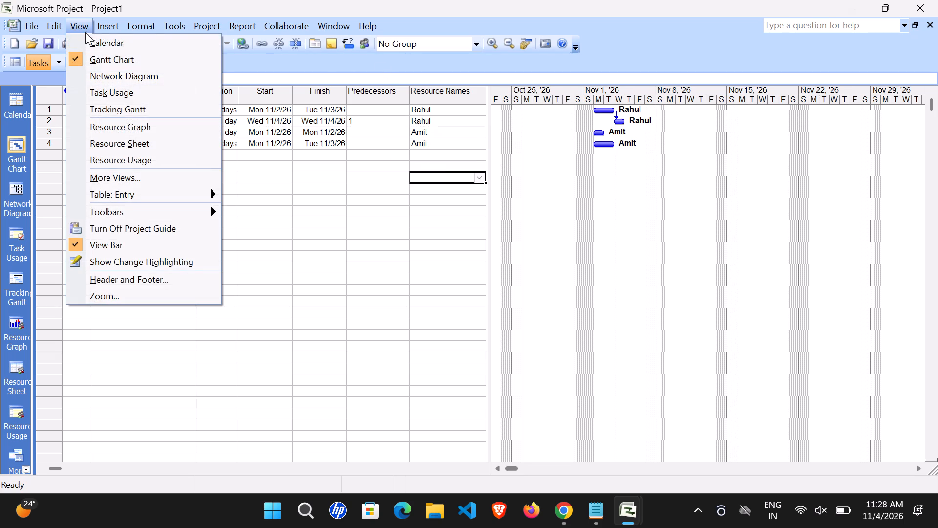
click(127, 143)
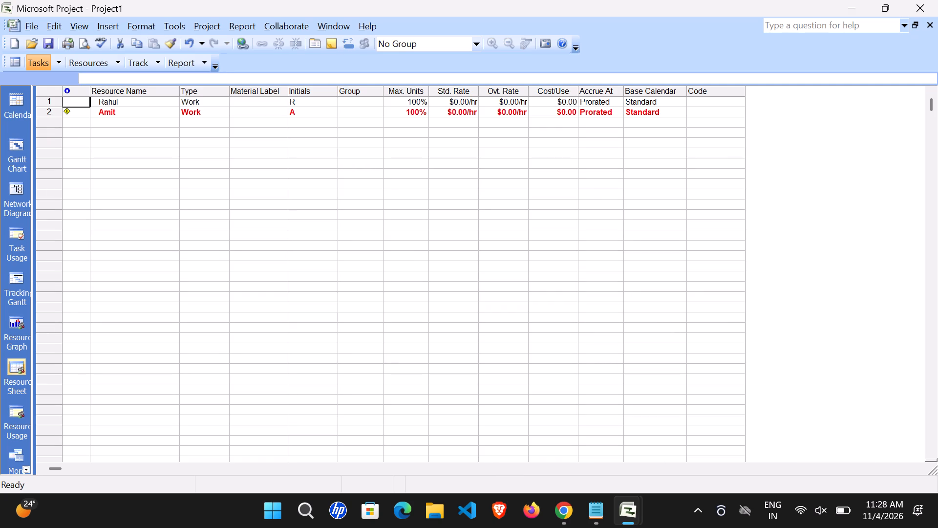
Capture a screenshot of the four-task table and its bars in the Gantt Chart view.
click(84, 25)
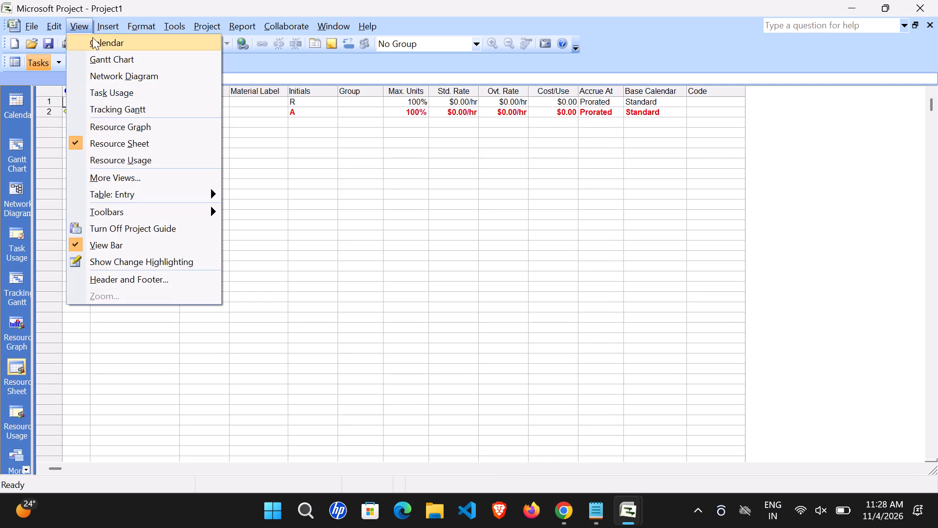
click(107, 58)
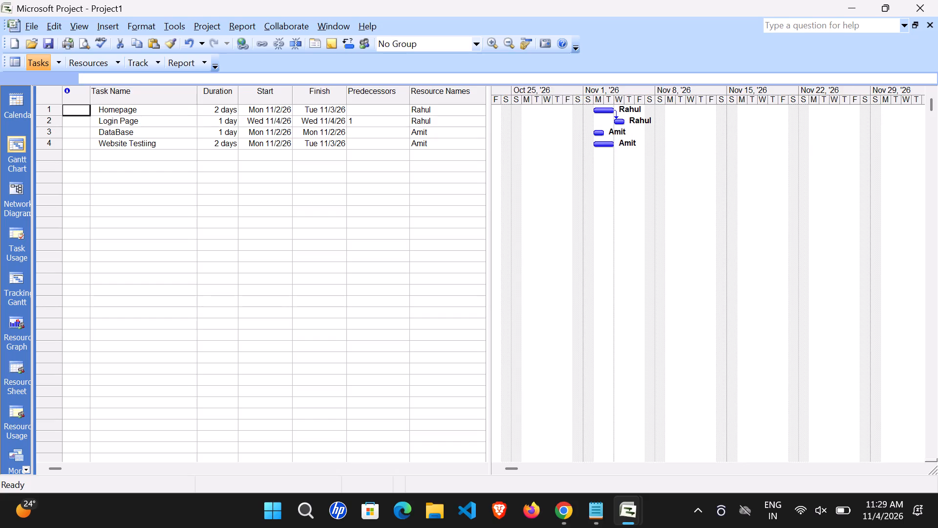
key(Print)
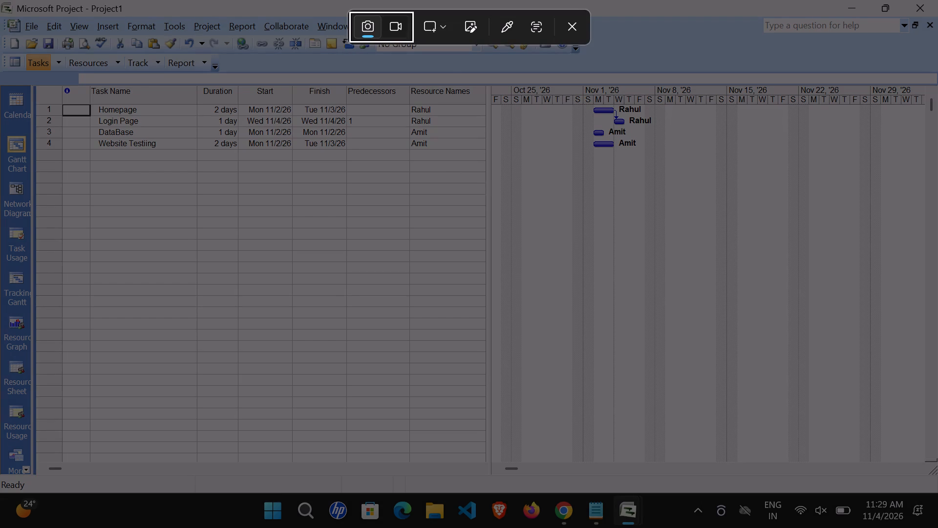
drag(31, 73, 702, 200)
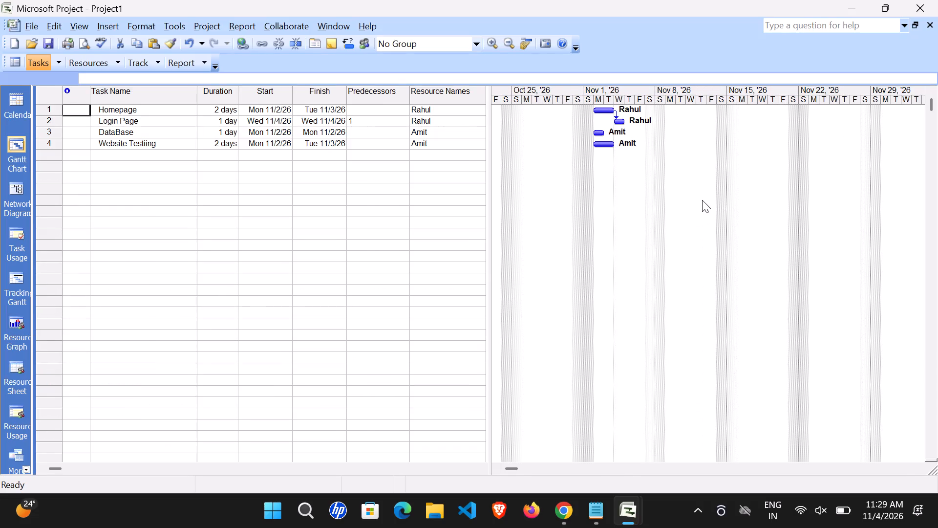
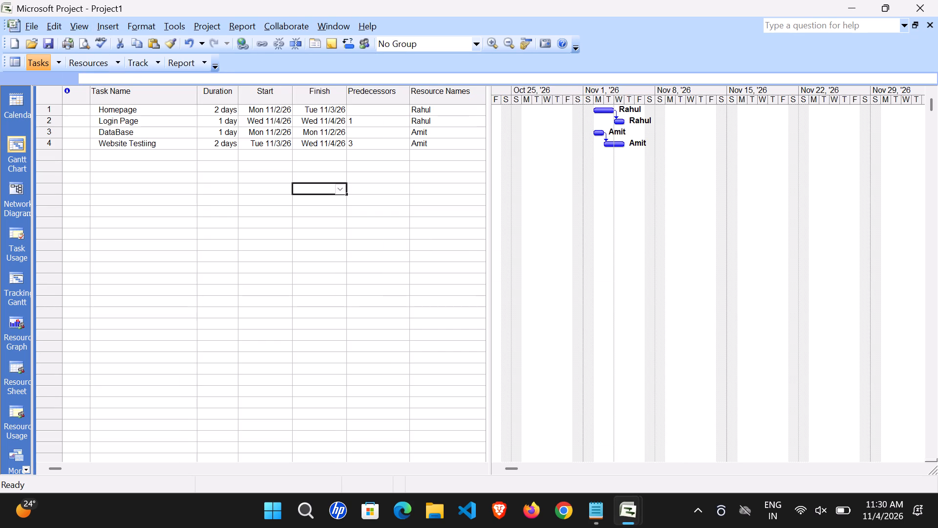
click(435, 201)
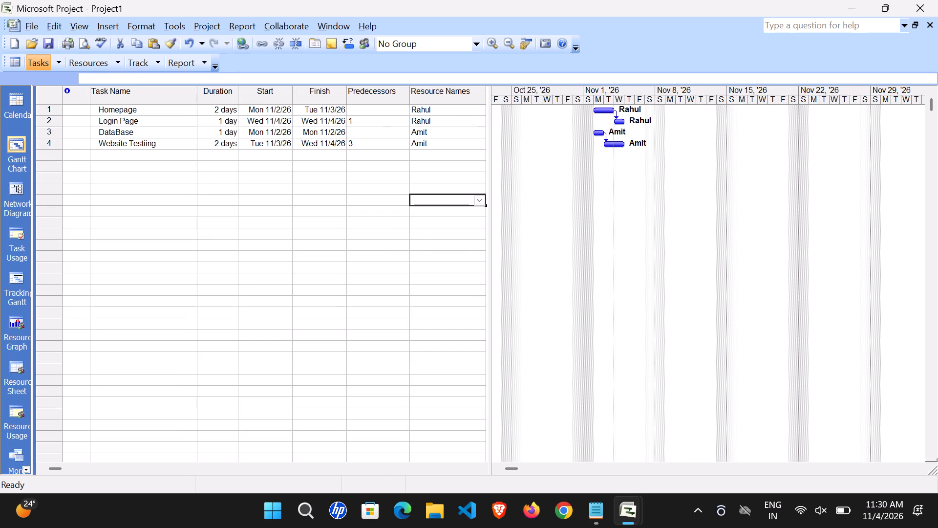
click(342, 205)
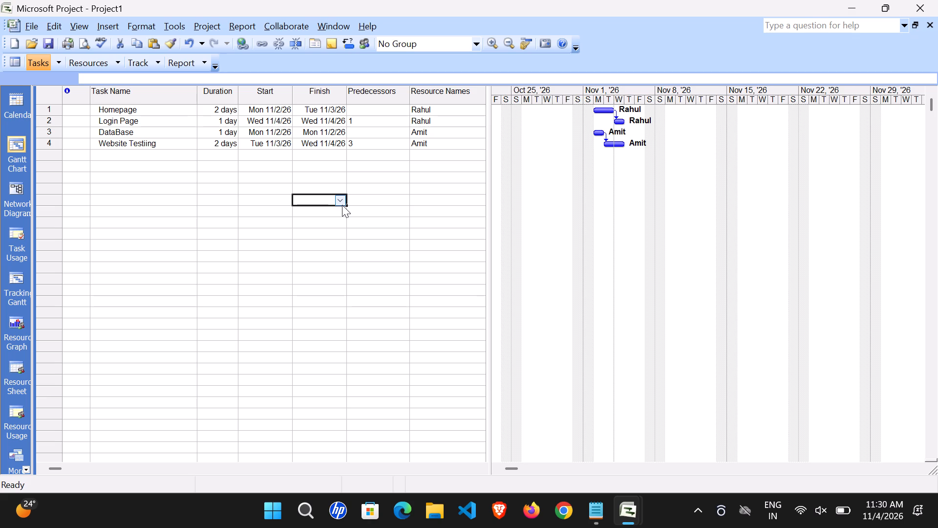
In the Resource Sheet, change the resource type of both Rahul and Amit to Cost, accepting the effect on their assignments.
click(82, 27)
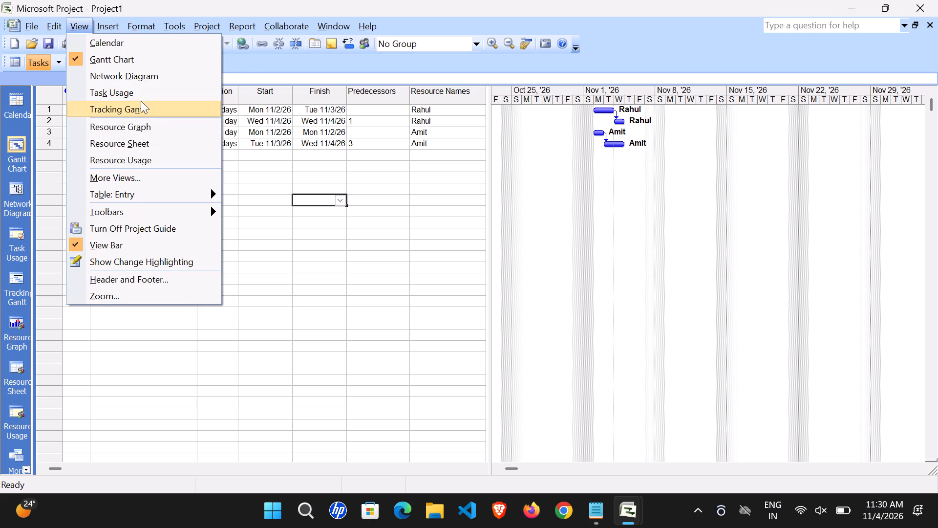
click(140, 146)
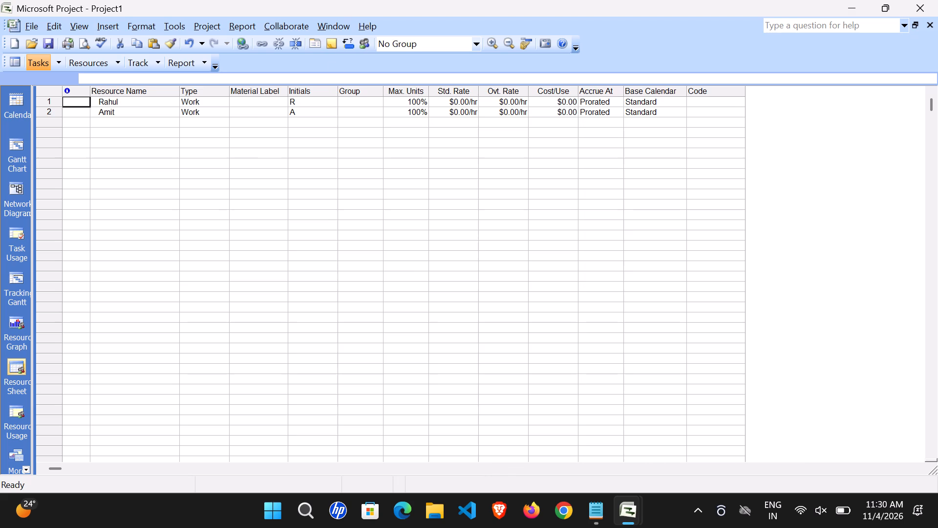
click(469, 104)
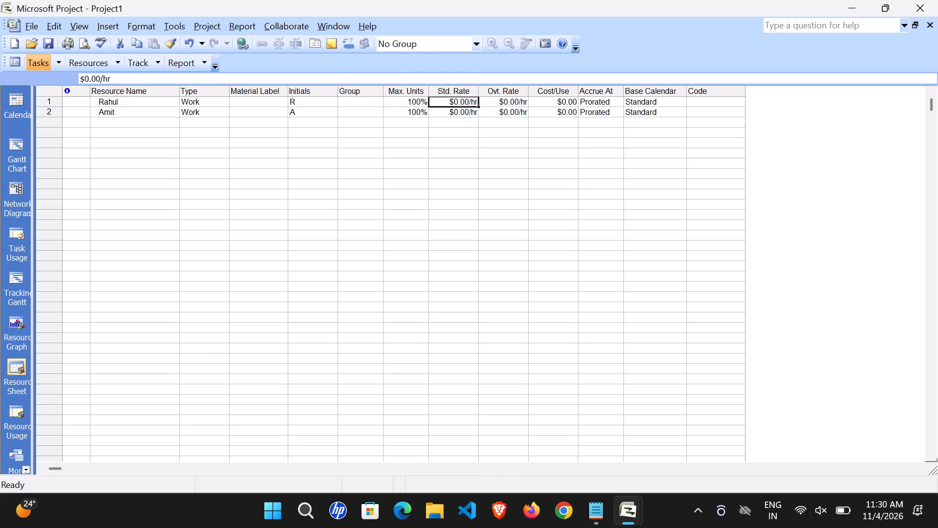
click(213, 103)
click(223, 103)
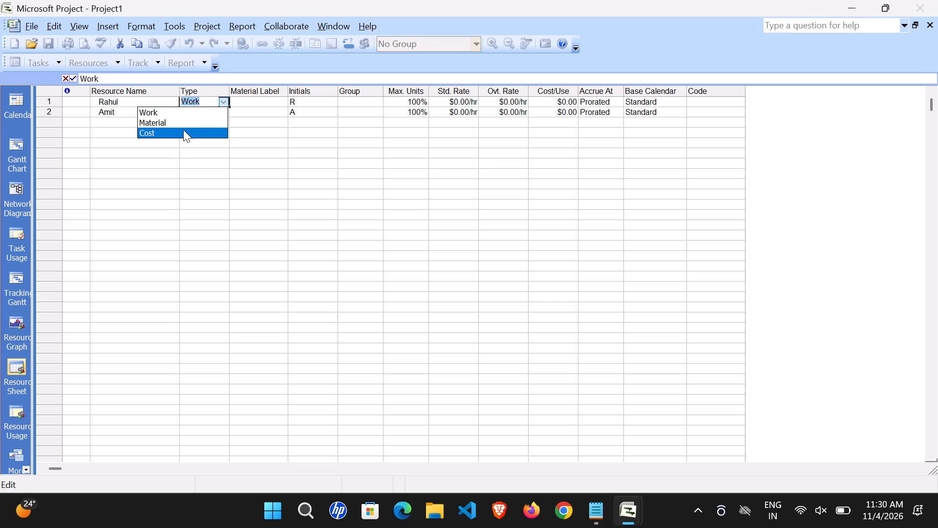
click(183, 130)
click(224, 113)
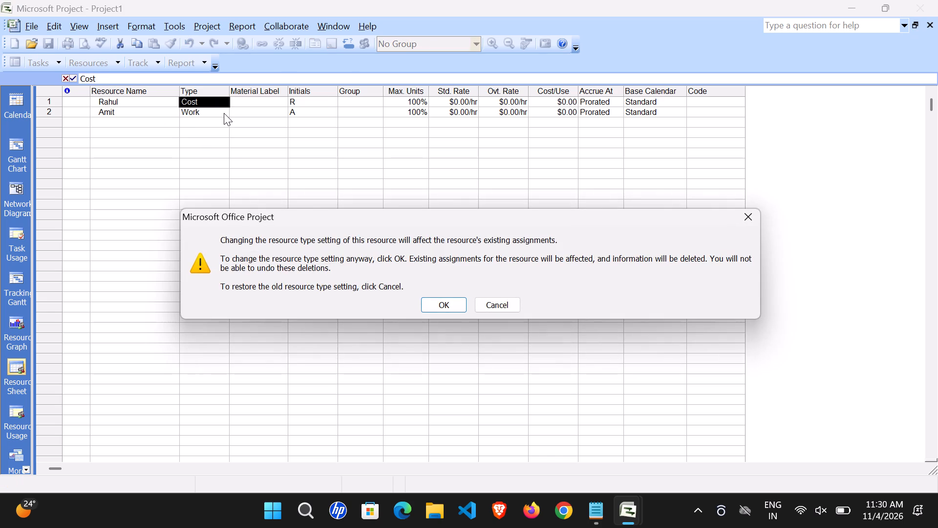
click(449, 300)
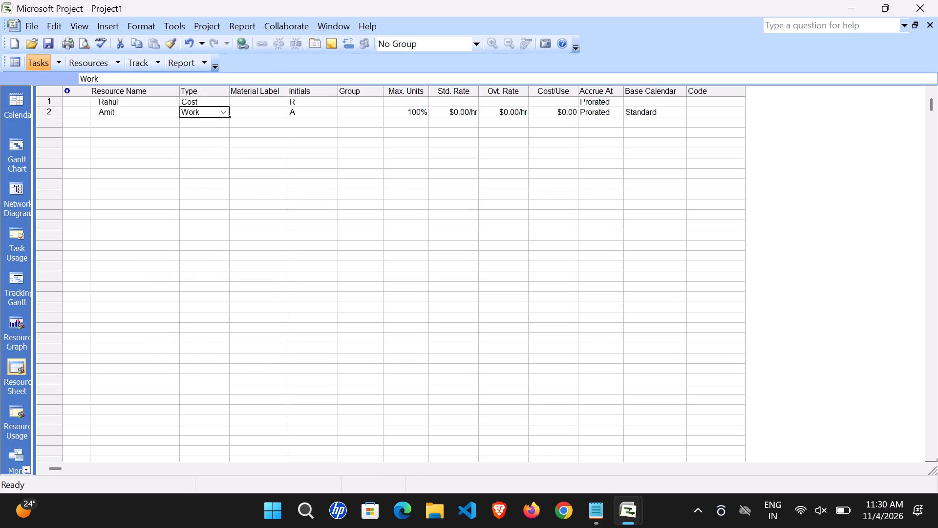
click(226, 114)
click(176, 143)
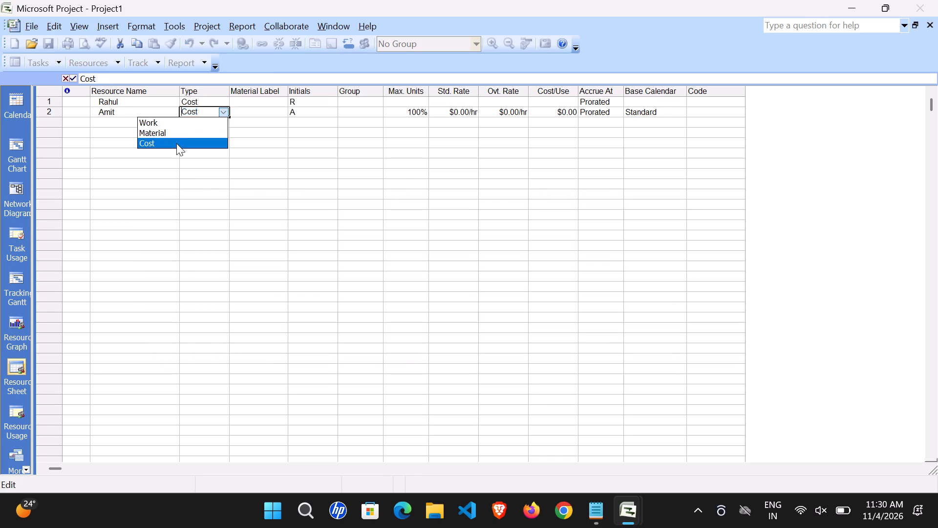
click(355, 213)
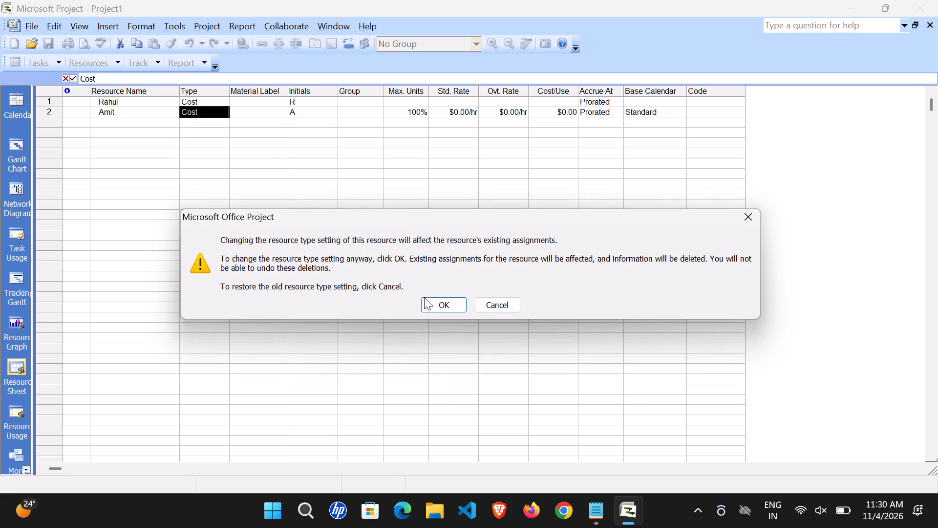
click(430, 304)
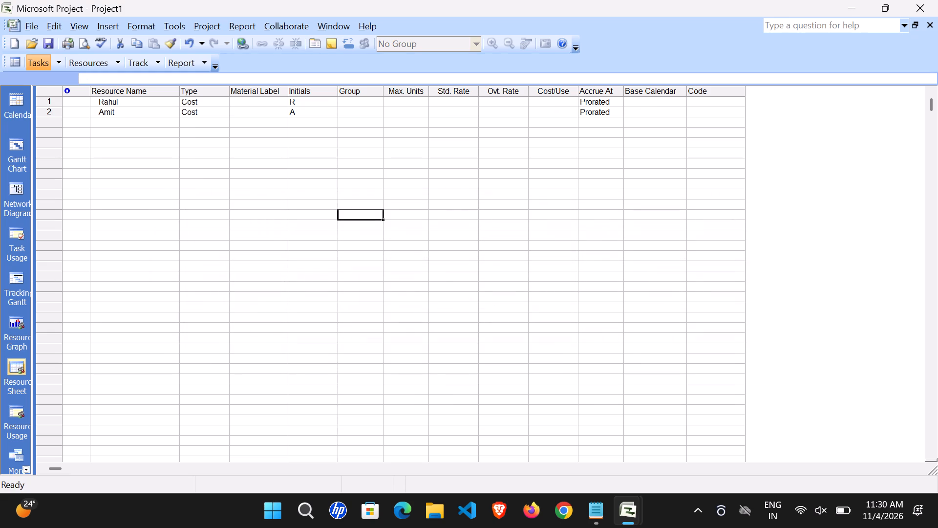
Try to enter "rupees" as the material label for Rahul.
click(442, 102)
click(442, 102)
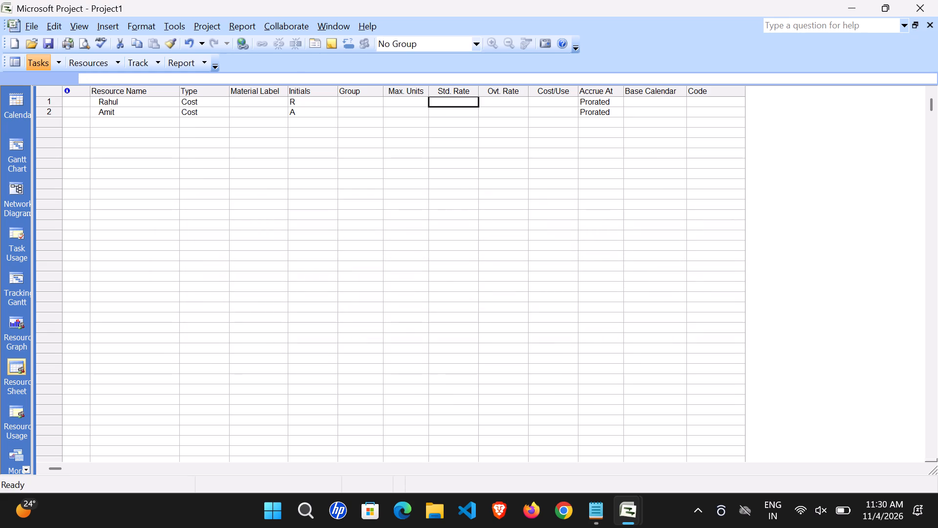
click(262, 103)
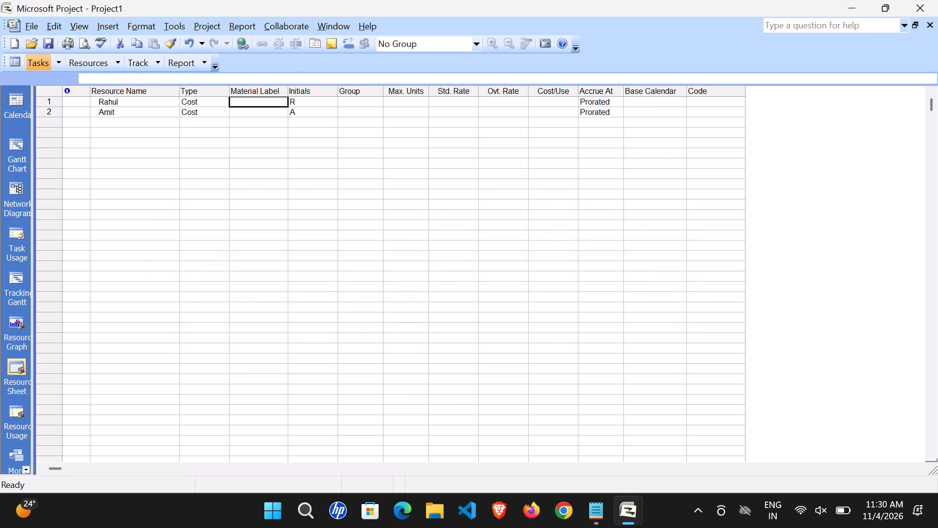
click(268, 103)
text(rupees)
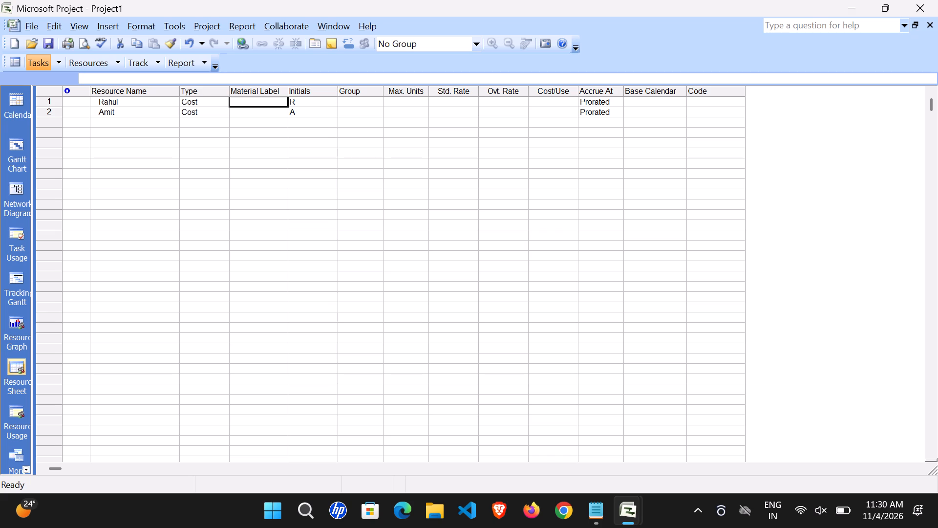
Examine the type, material label and budget options in the Resource Information of Rahul and Amit, keeping no changes.
double_click(260, 101)
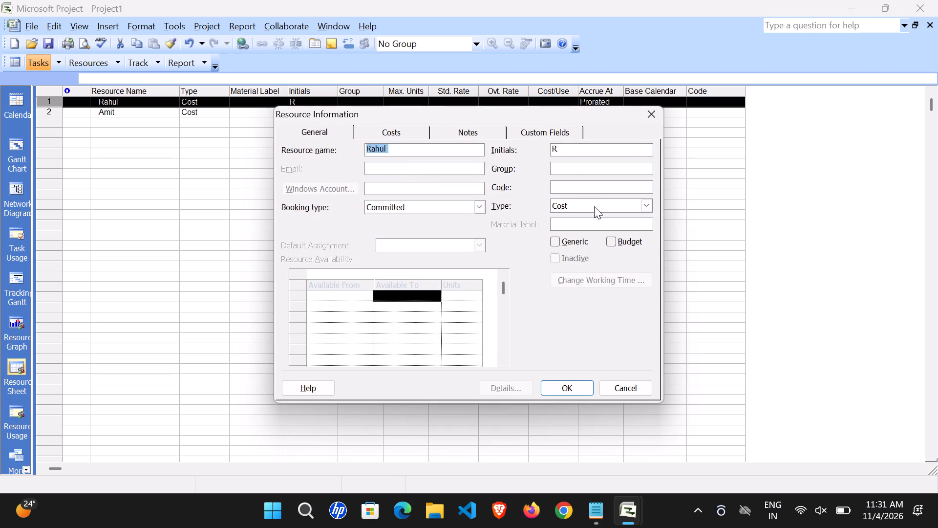
click(649, 210)
click(649, 210)
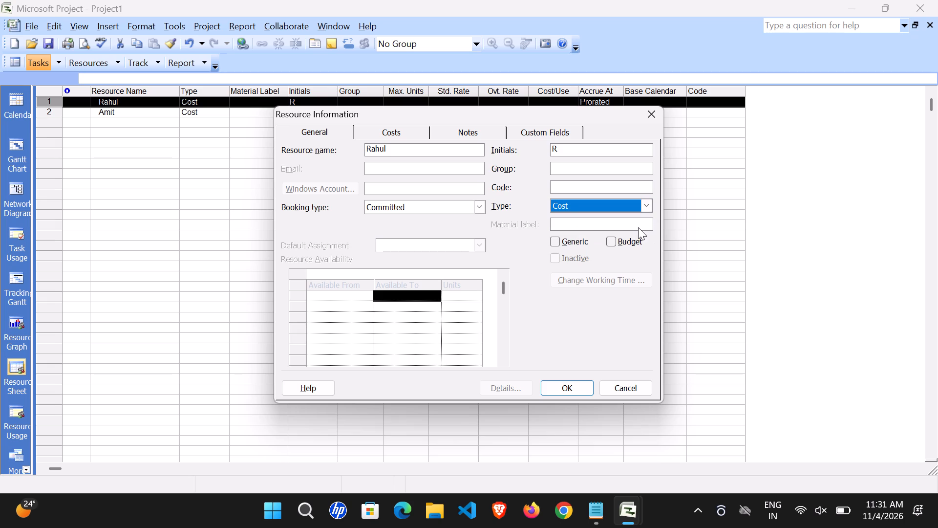
click(640, 224)
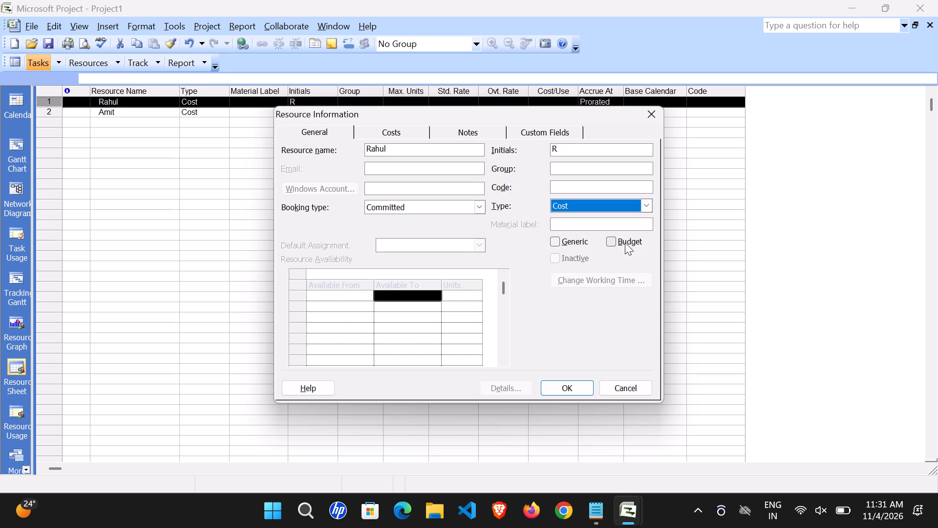
click(625, 242)
click(622, 242)
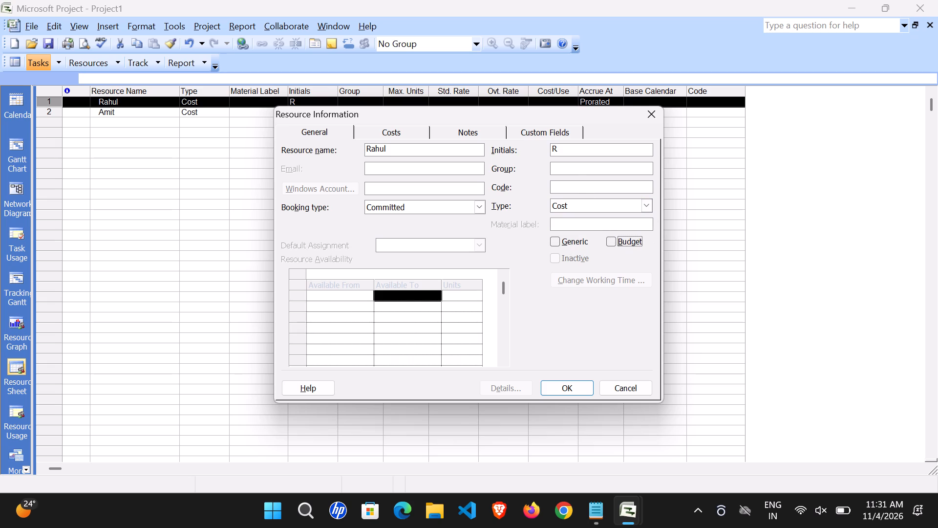
click(648, 114)
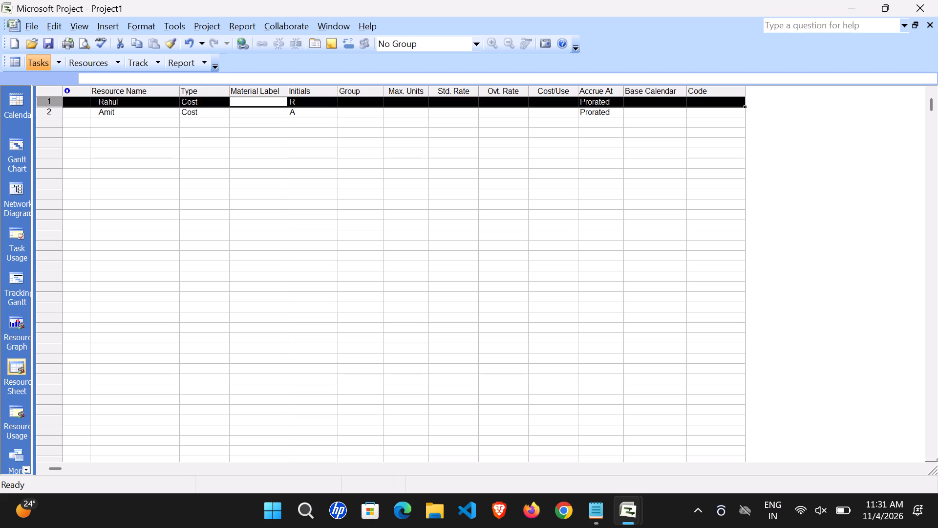
click(267, 109)
double_click(267, 109)
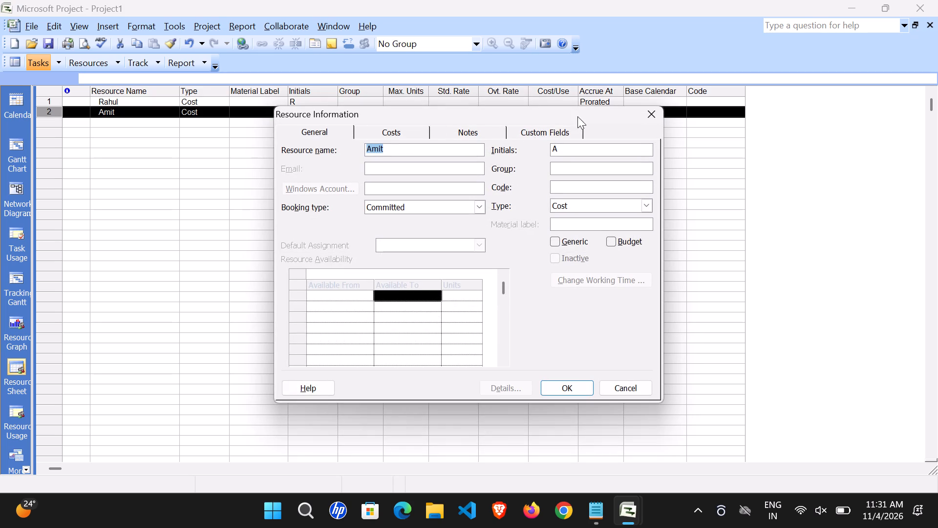
click(648, 115)
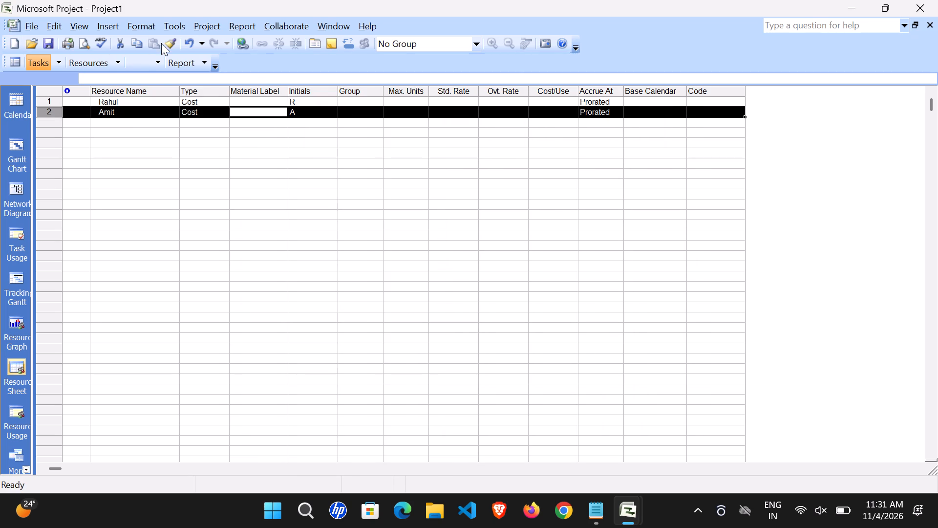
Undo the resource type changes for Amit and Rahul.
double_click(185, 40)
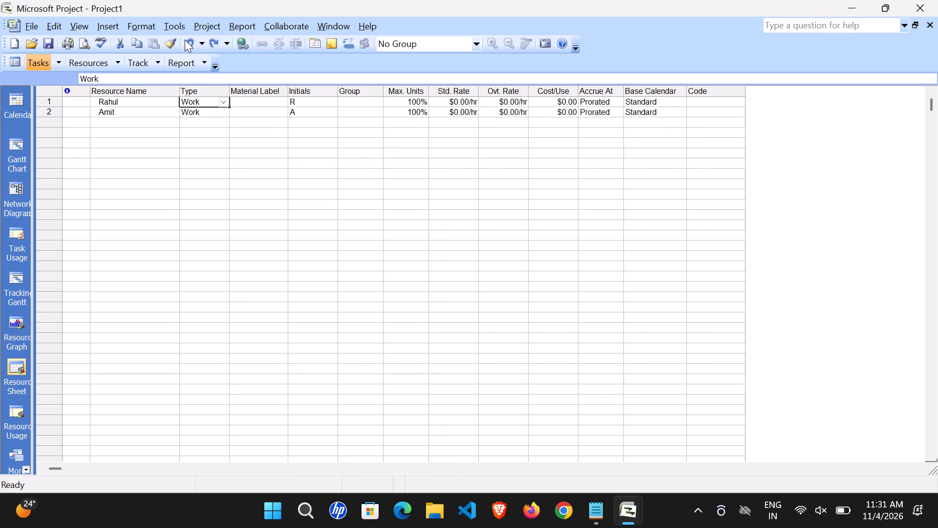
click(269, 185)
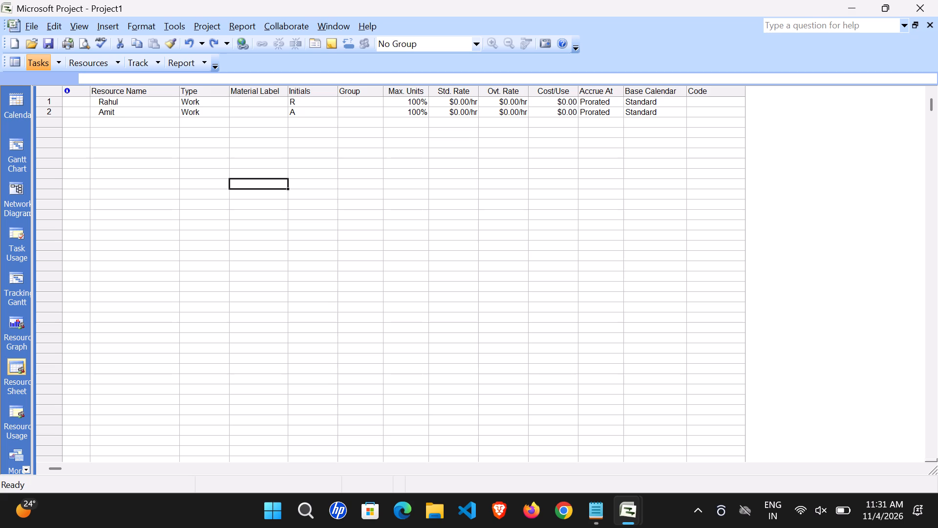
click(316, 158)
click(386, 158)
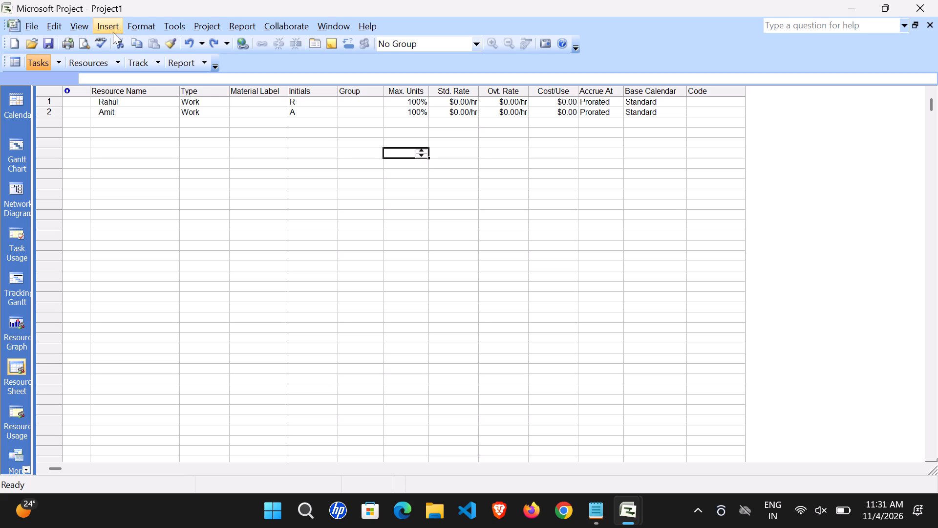
In the Gantt Chart, set the four named tasks and the four blank rows below them to 100 percent complete.
click(79, 30)
click(101, 60)
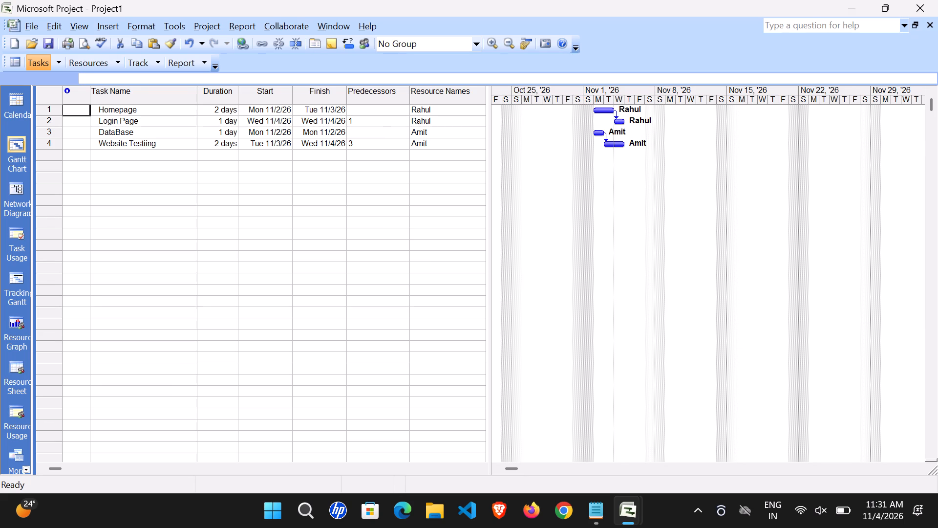
drag(153, 187, 99, 112)
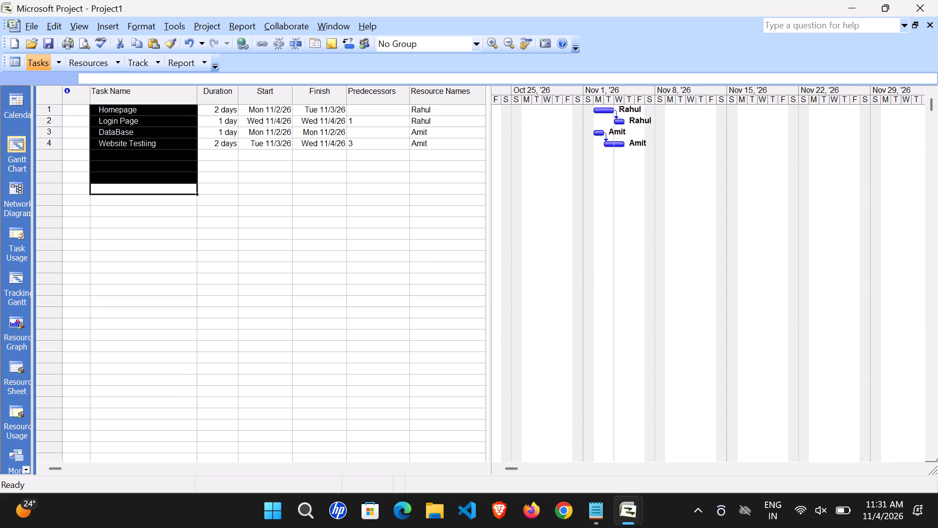
right_click(99, 112)
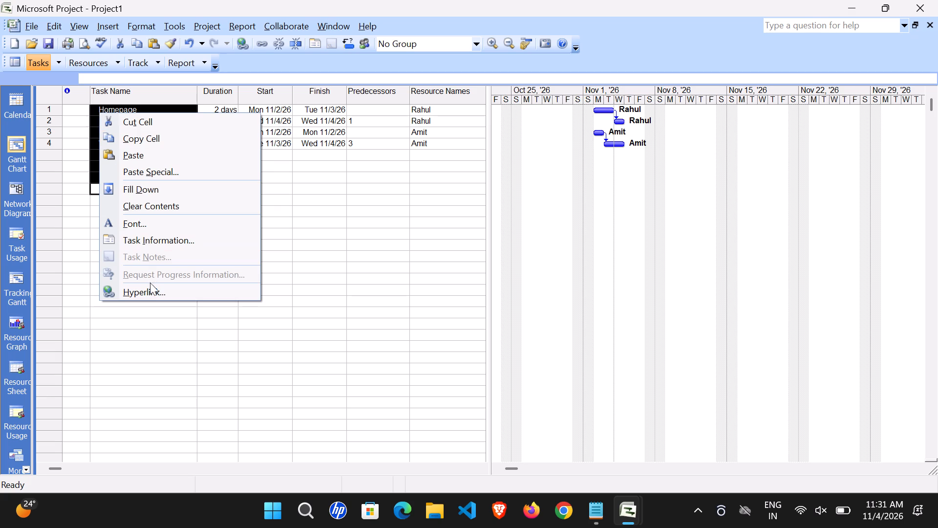
click(150, 241)
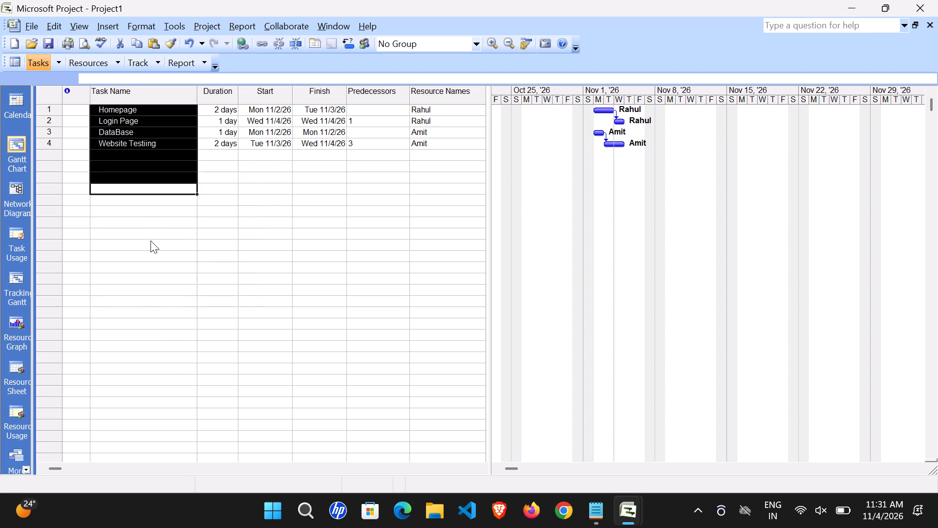
click(292, 154)
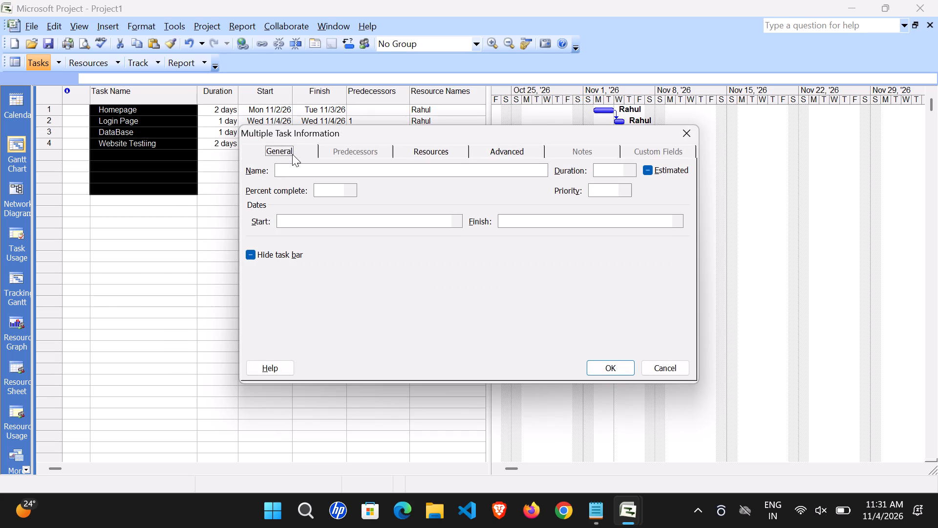
click(333, 191)
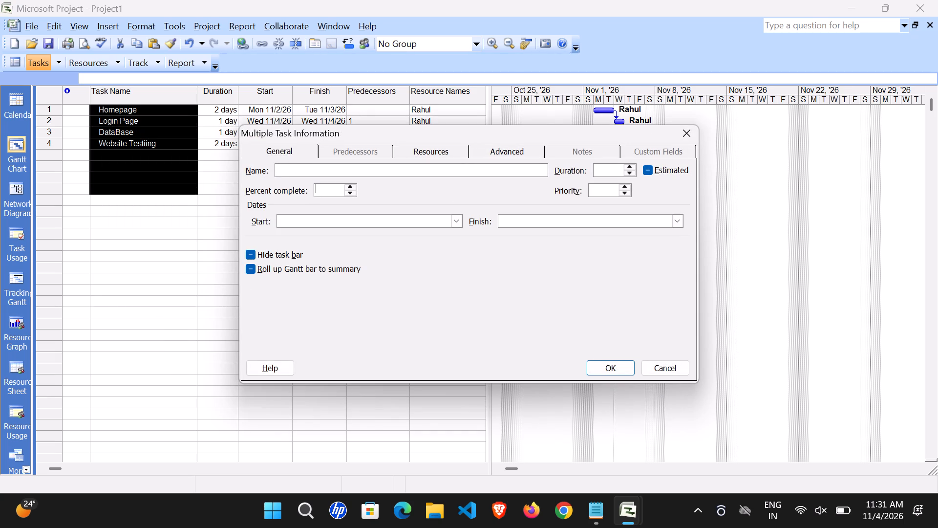
text(100)
key(Return)
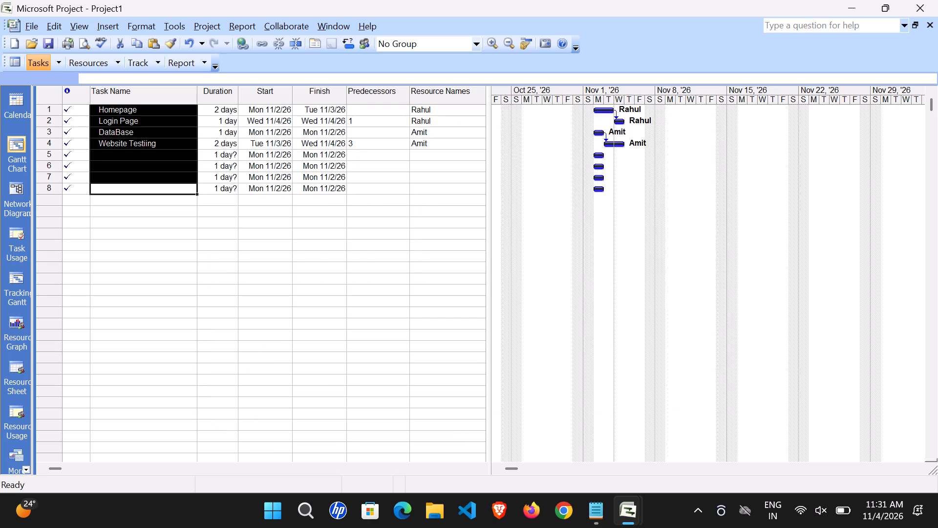
click(263, 242)
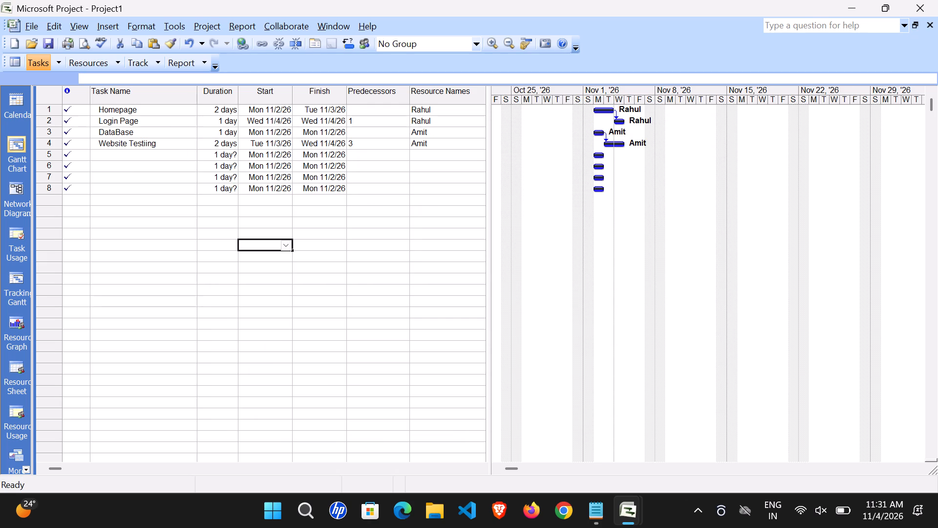
Delete the four unnamed tasks in rows 5 to 8 below Website Testiing, accepting the removal of their actual values.
right_click(51, 154)
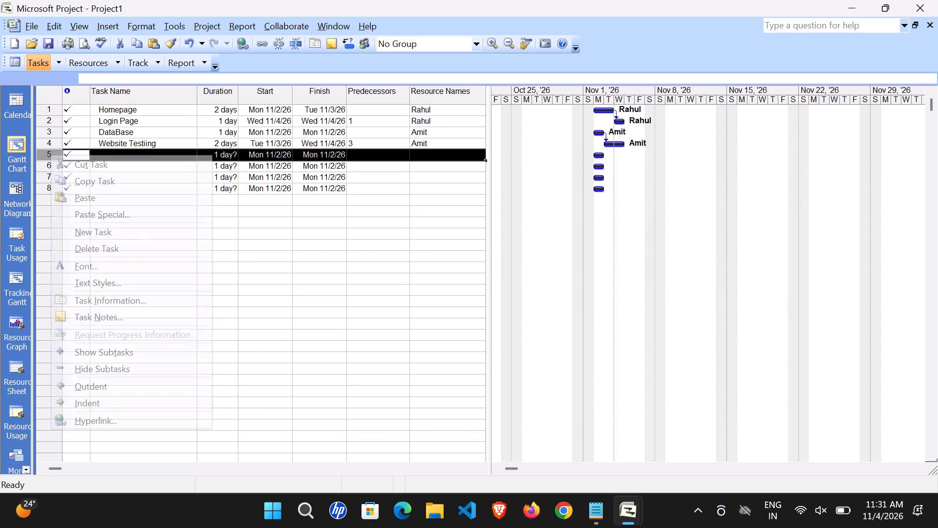
click(85, 249)
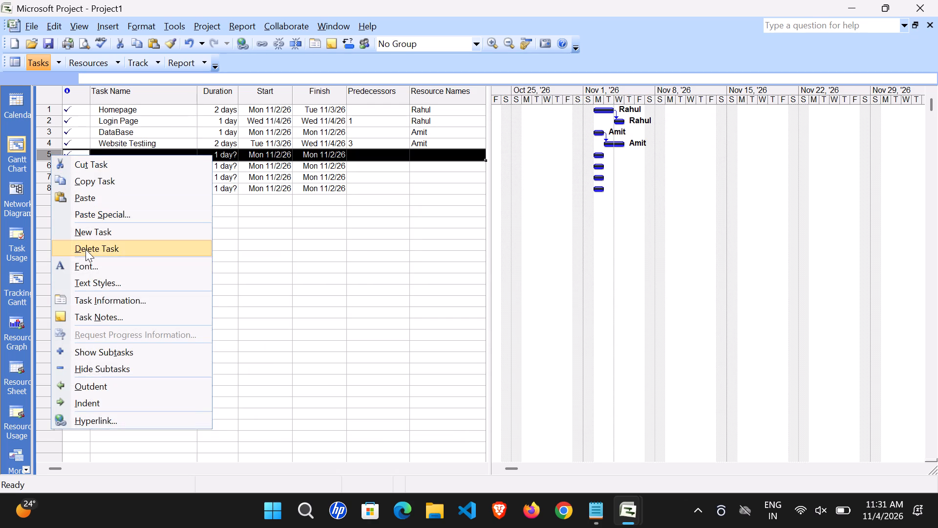
key(Return)
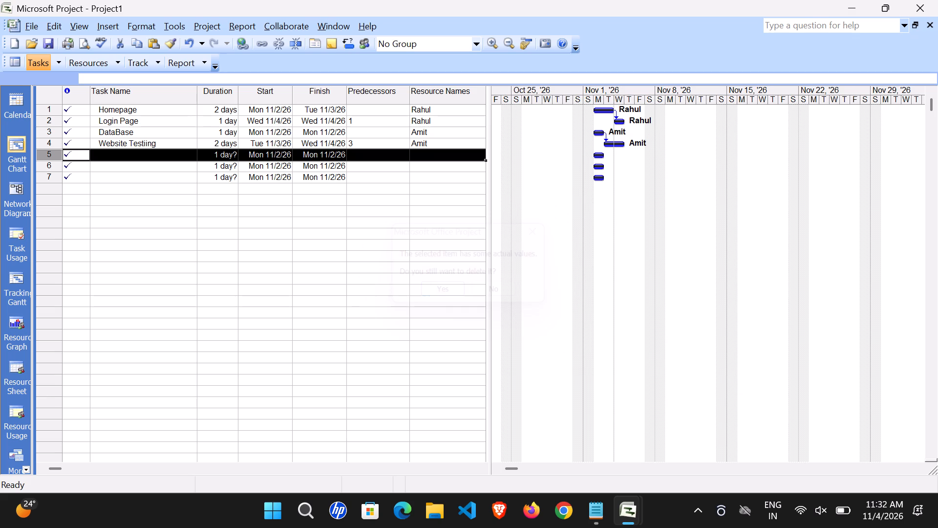
right_click(55, 152)
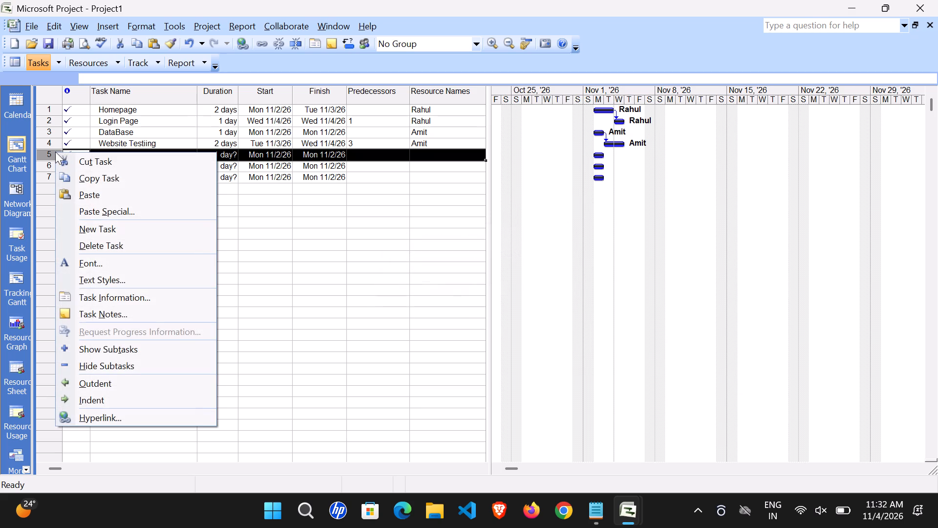
click(108, 255)
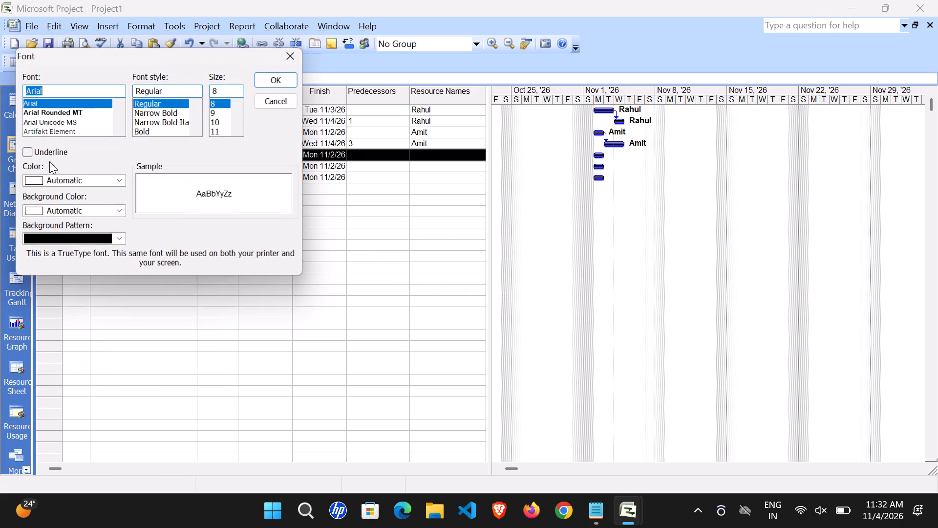
click(281, 56)
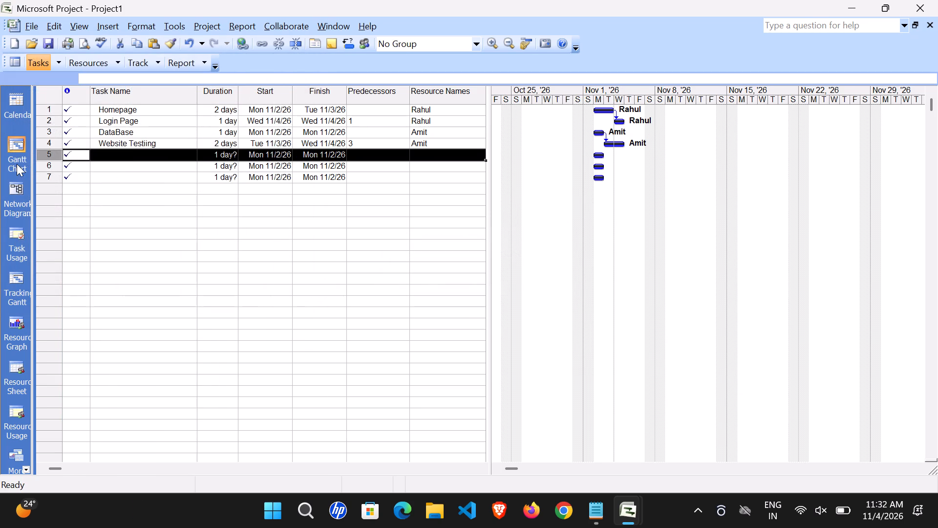
click(54, 153)
right_click(54, 153)
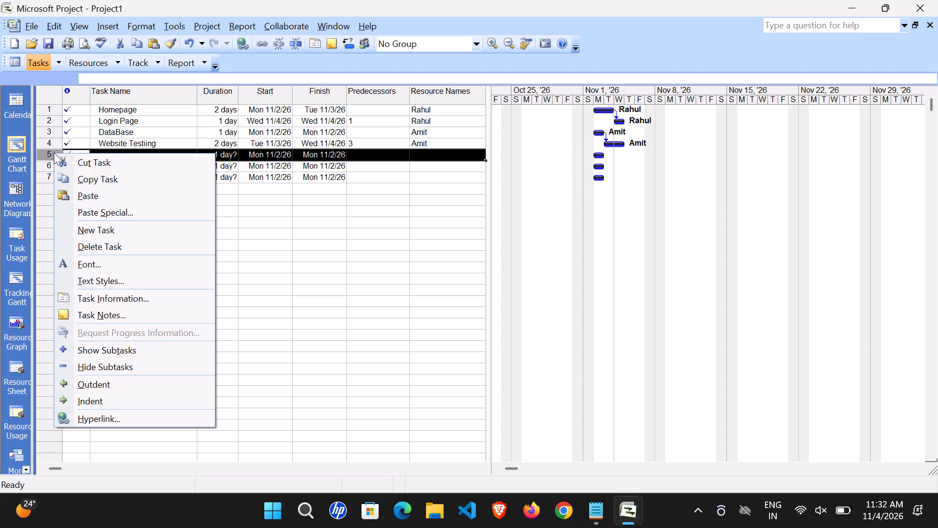
click(92, 245)
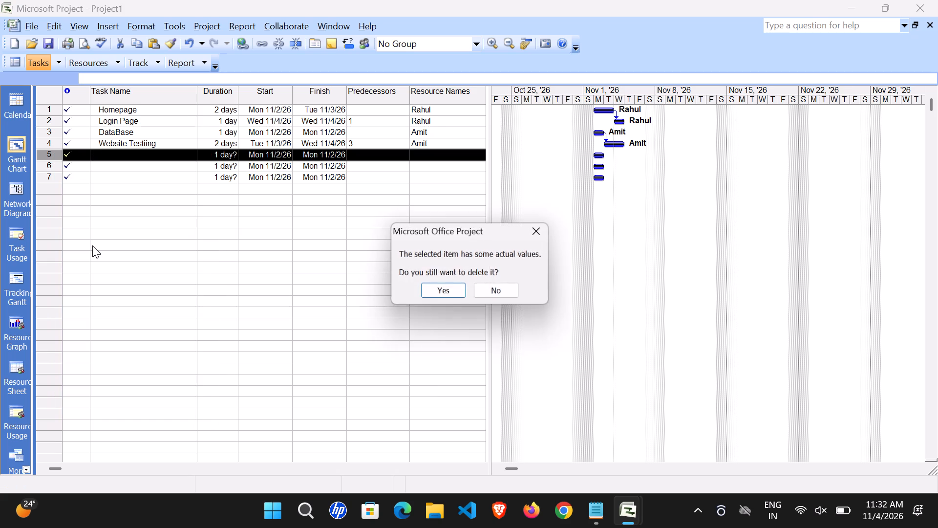
key(Return)
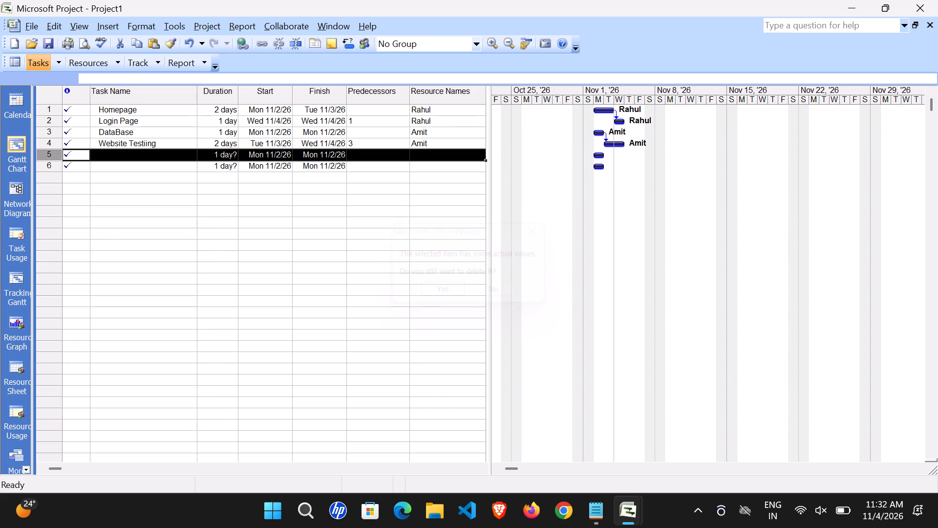
right_click(49, 157)
click(92, 254)
key(Return)
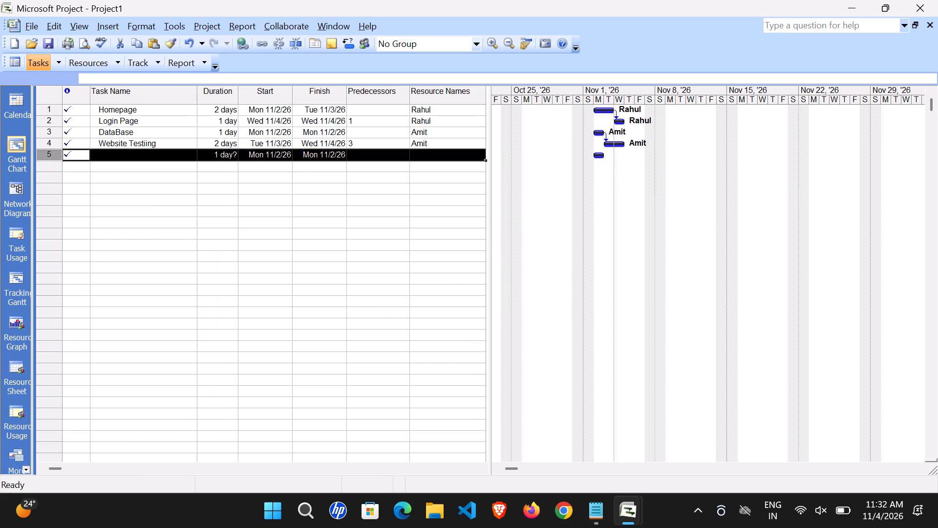
right_click(48, 154)
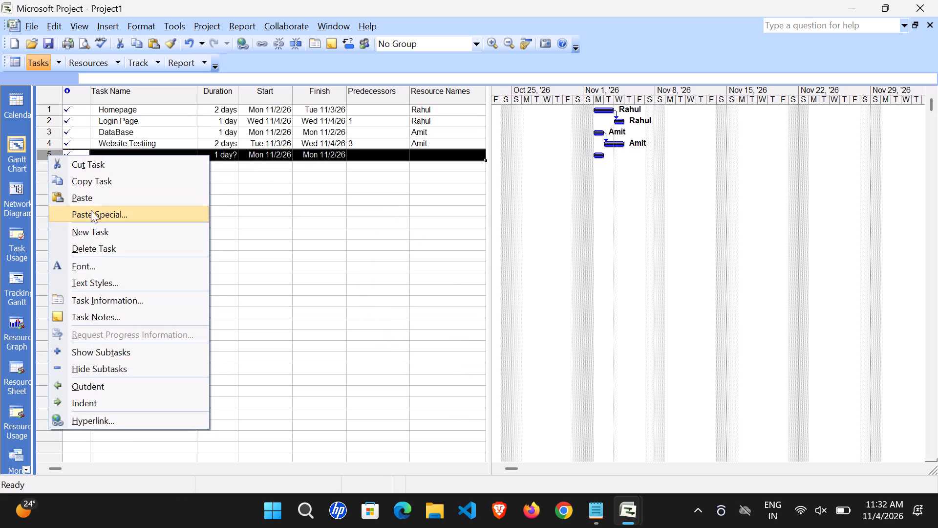
click(95, 248)
key(Return)
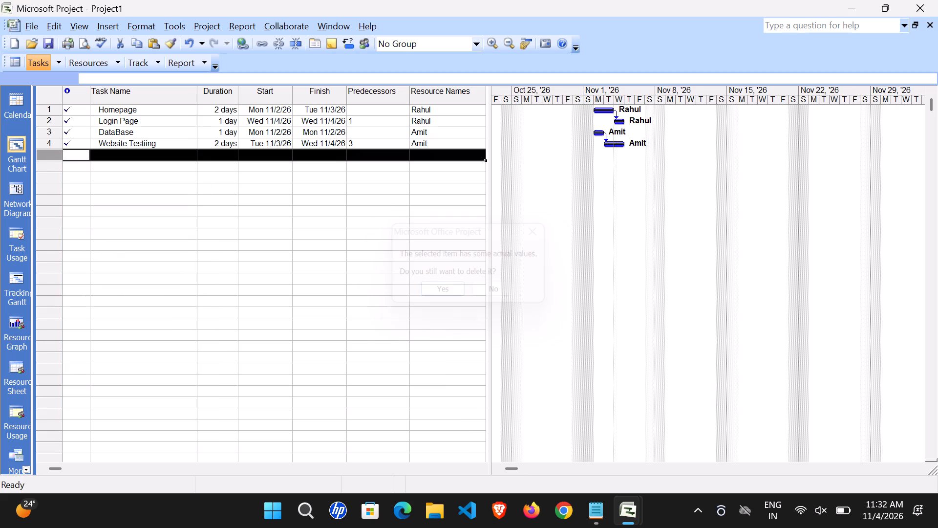
click(347, 196)
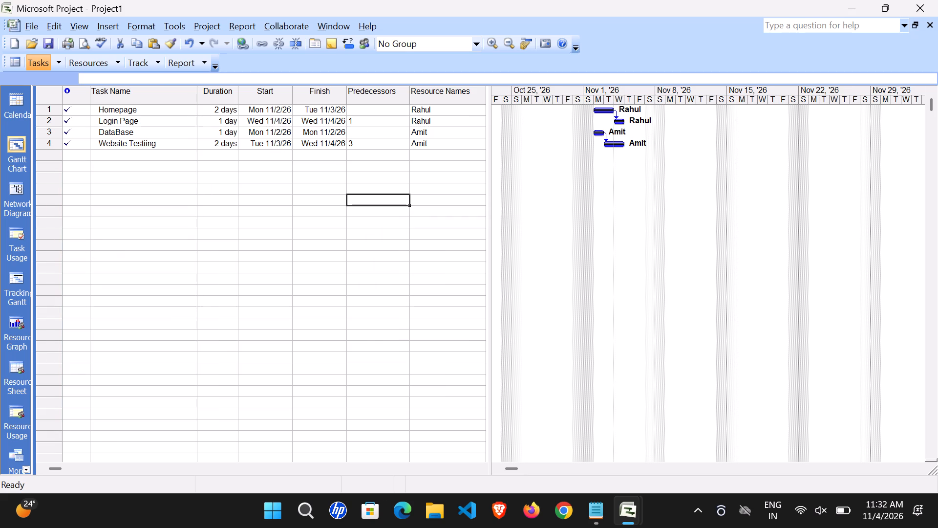
Switch to the Resource Sheet view to review the entries for Rahul and Amit.
click(113, 27)
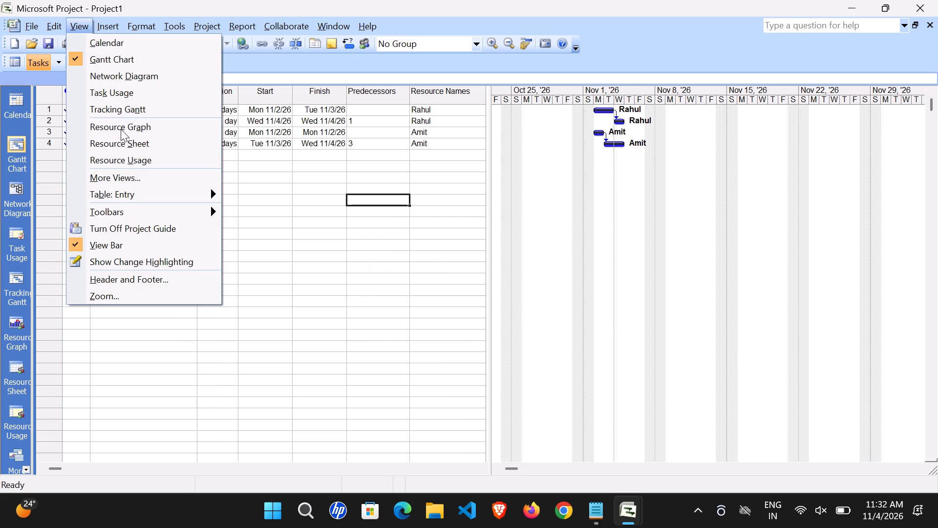
click(122, 140)
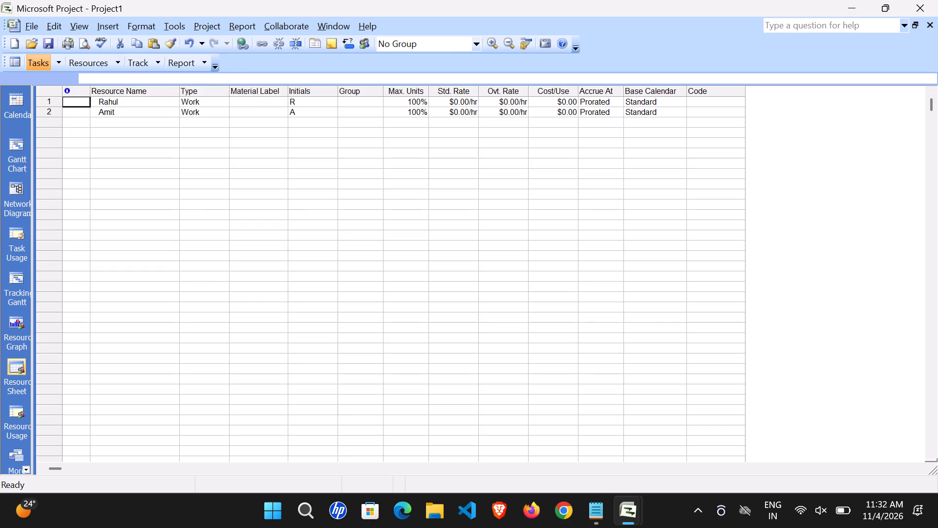
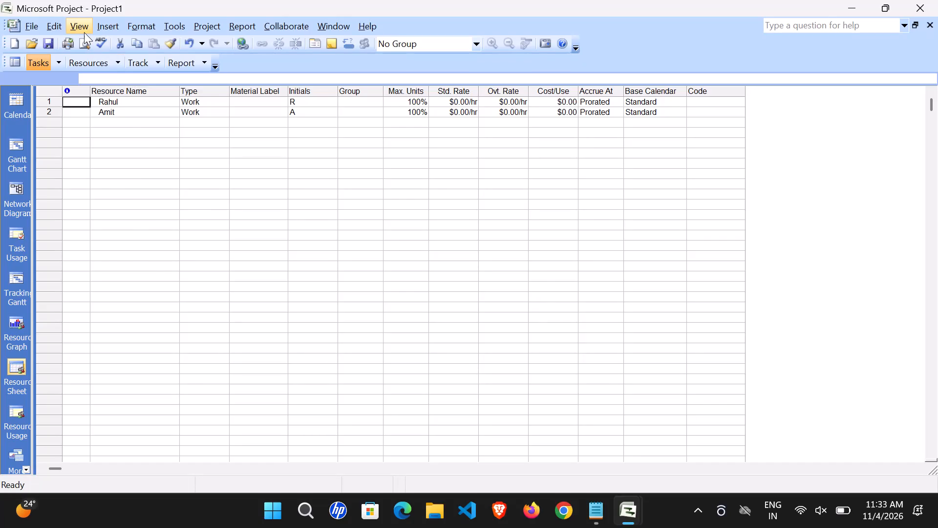
In the Gantt Chart, set the durations of Homepage to 3 days, Login Page to 2 days and DataBase to 3 days.
click(84, 32)
click(133, 65)
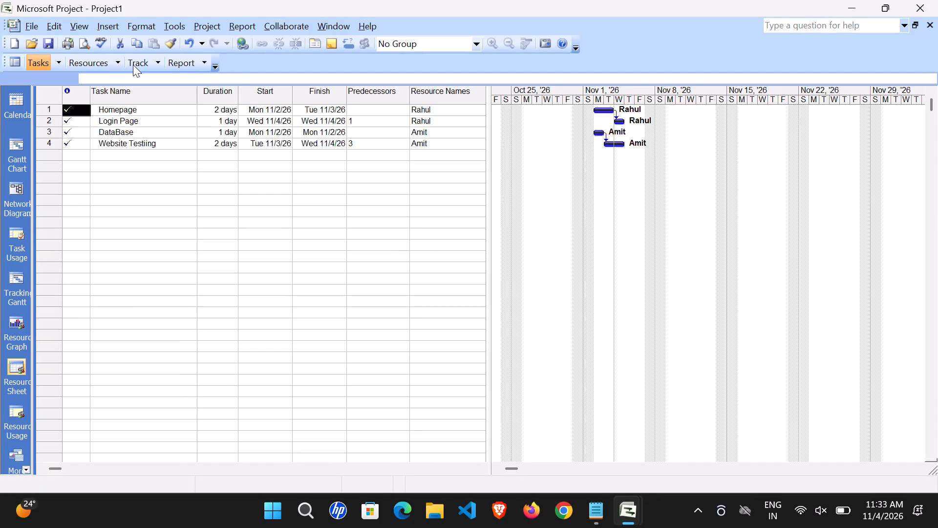
click(232, 110)
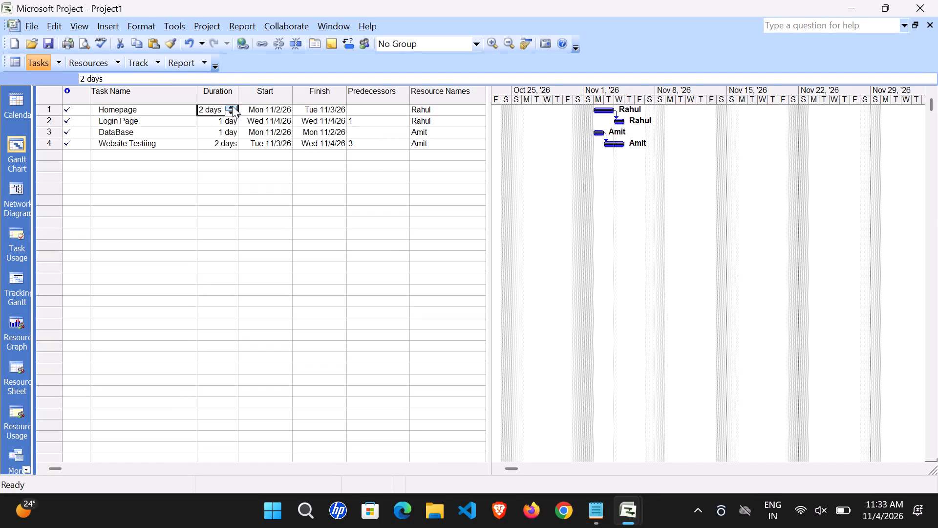
click(232, 106)
click(232, 118)
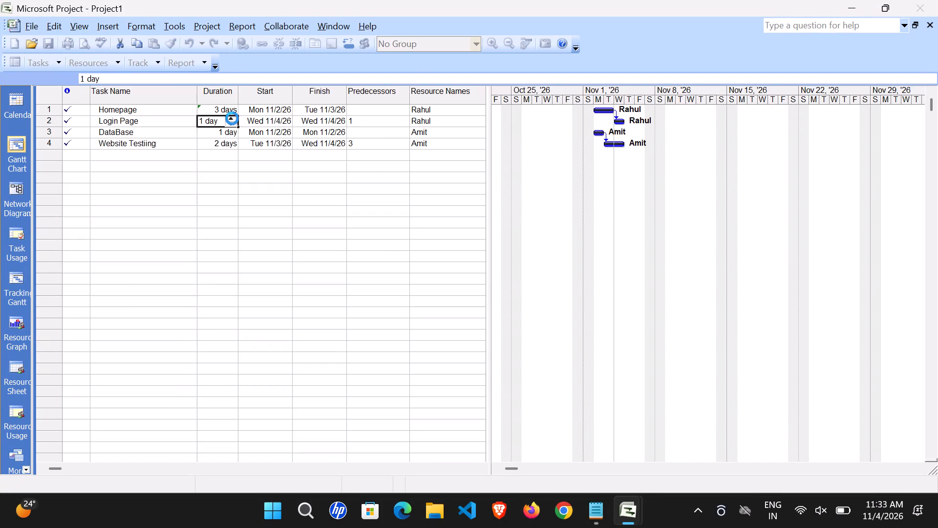
click(232, 118)
click(232, 130)
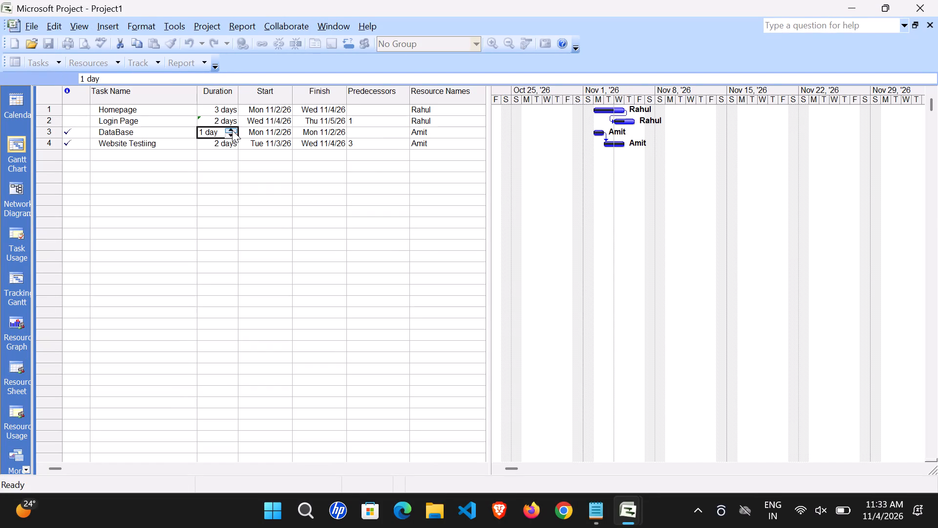
double_click(232, 130)
click(244, 176)
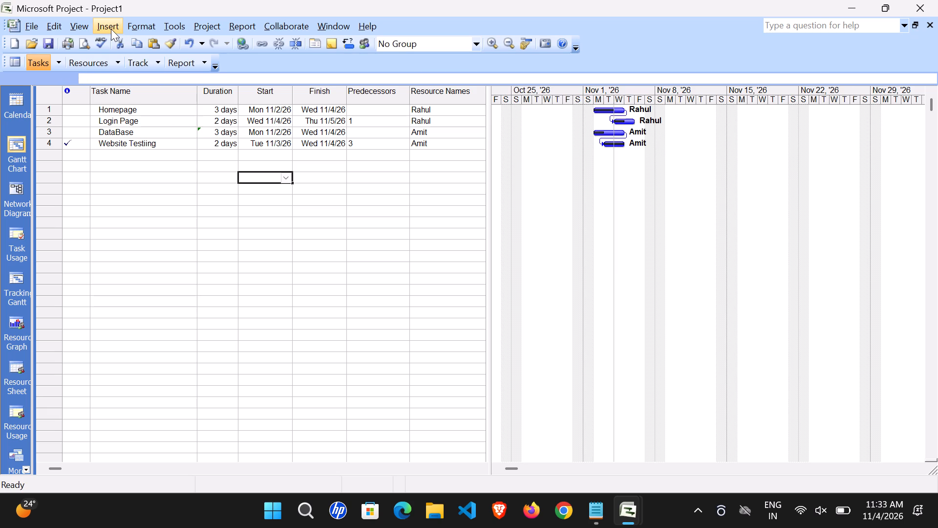
Switch to the Resource Sheet view to check Rahul and Amit for overallocation.
click(87, 27)
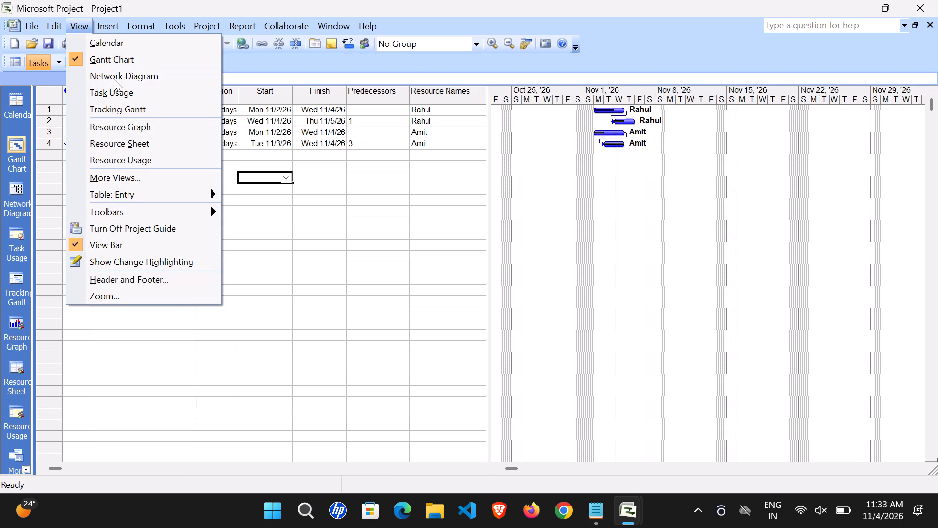
click(134, 140)
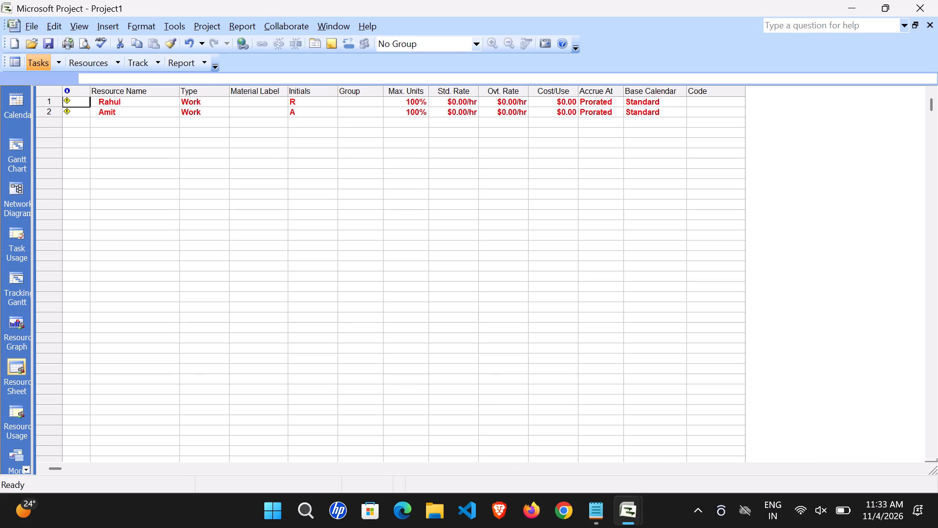
Back in the Gantt Chart, remove the predecessors of the Login Page and Website Testiing tasks.
click(81, 30)
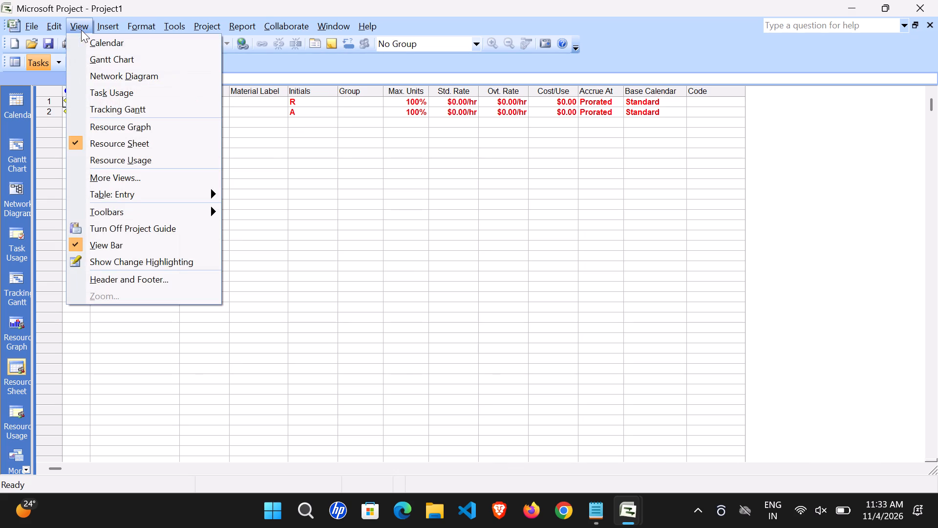
click(105, 66)
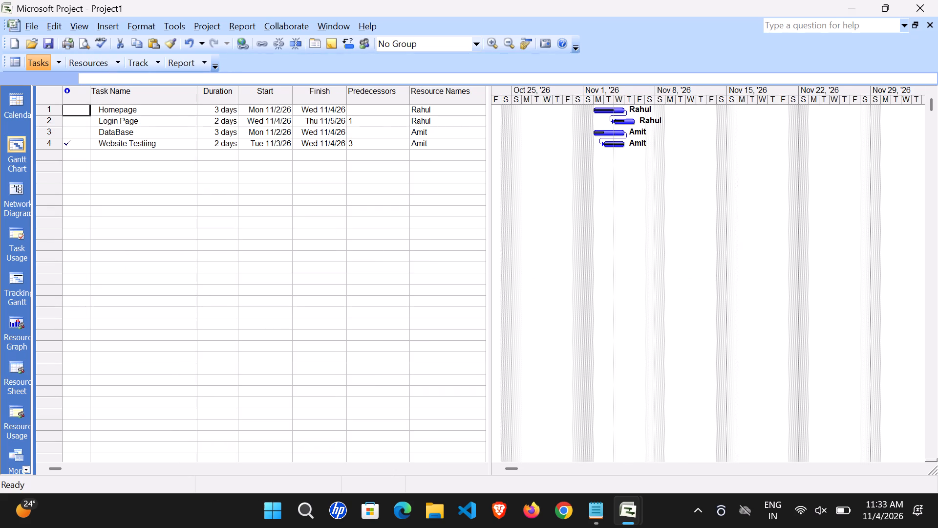
click(377, 121)
key(BackSpace)
key(Down)
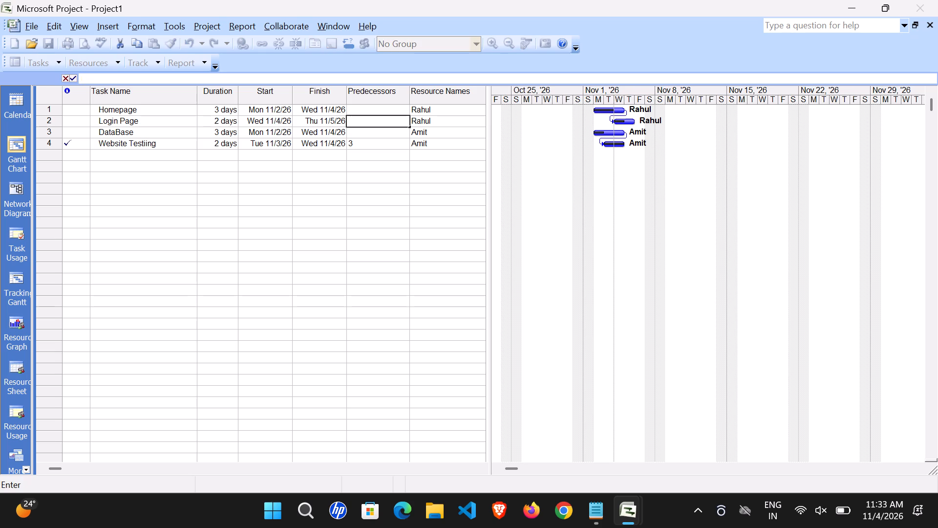
key(Down)
key(BackSpace)
click(363, 190)
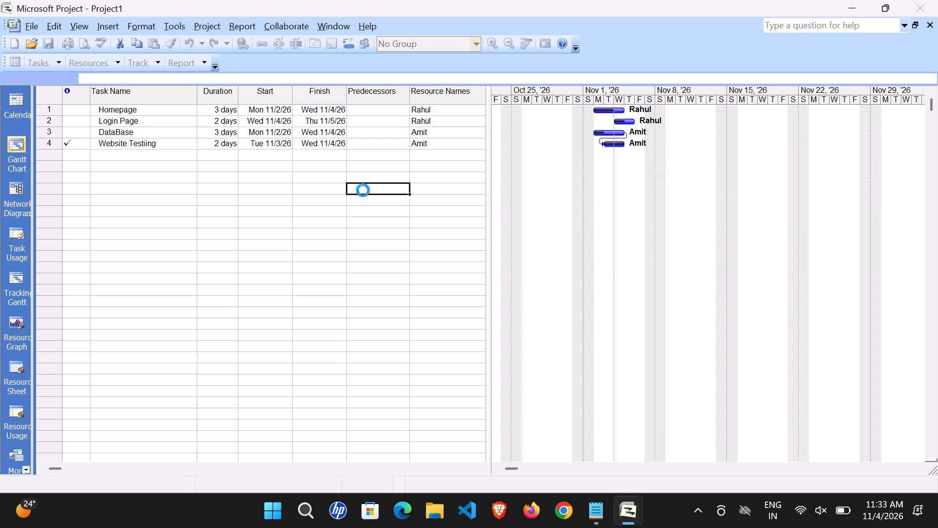
Check the allocation of Rahul and Amit in the Resource Sheet again and return to the Gantt Chart.
click(87, 26)
click(132, 139)
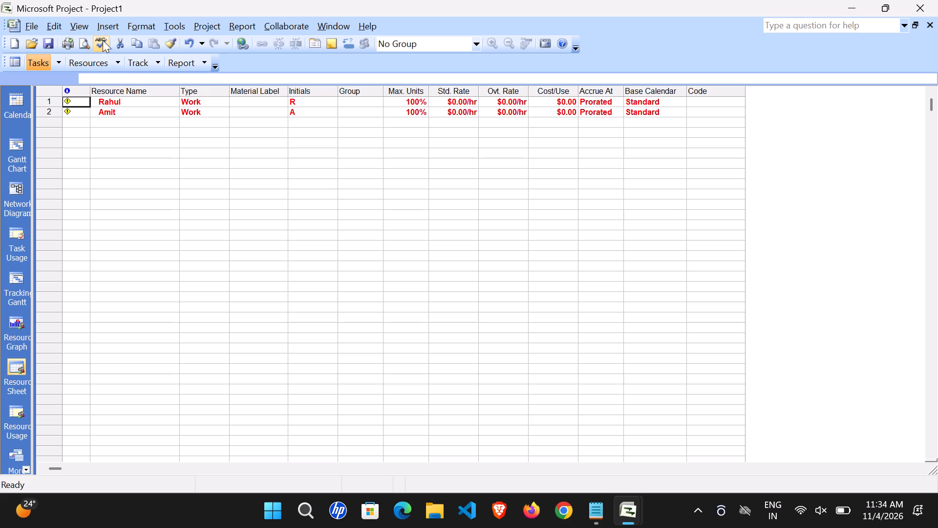
click(87, 27)
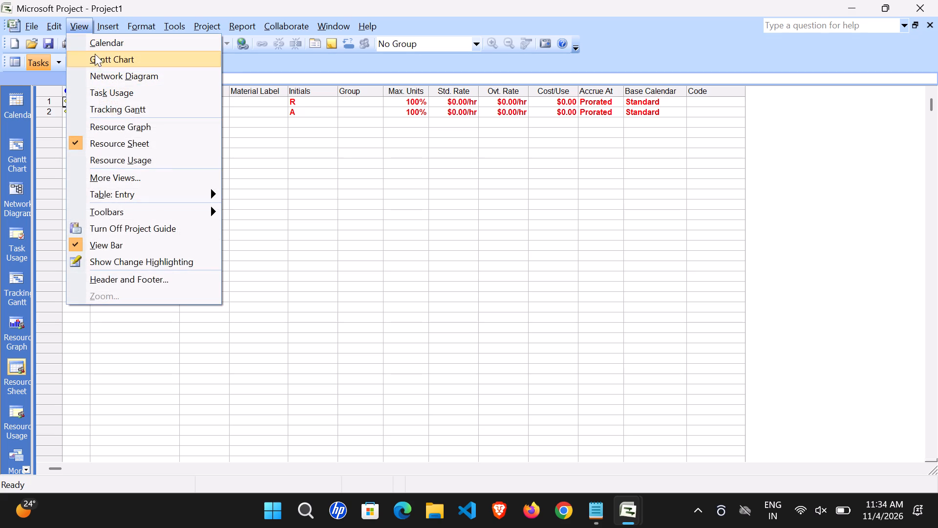
click(95, 55)
click(254, 215)
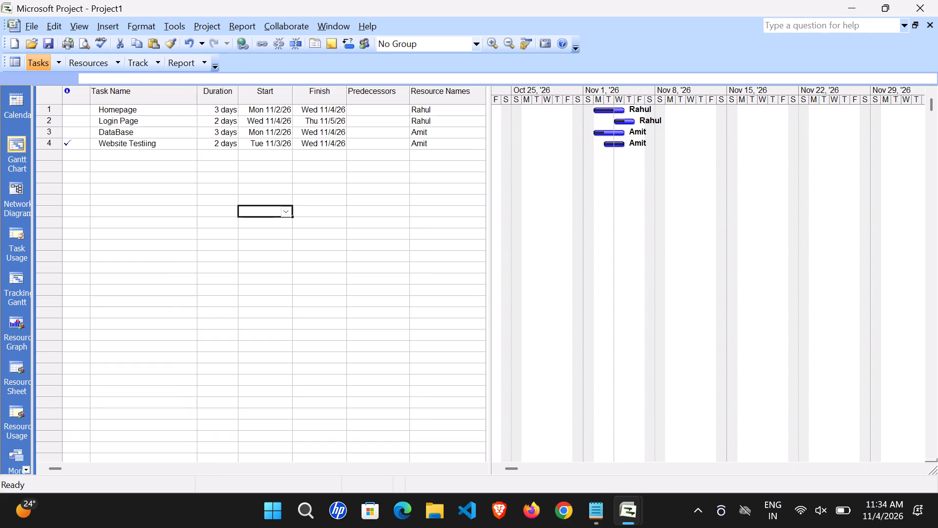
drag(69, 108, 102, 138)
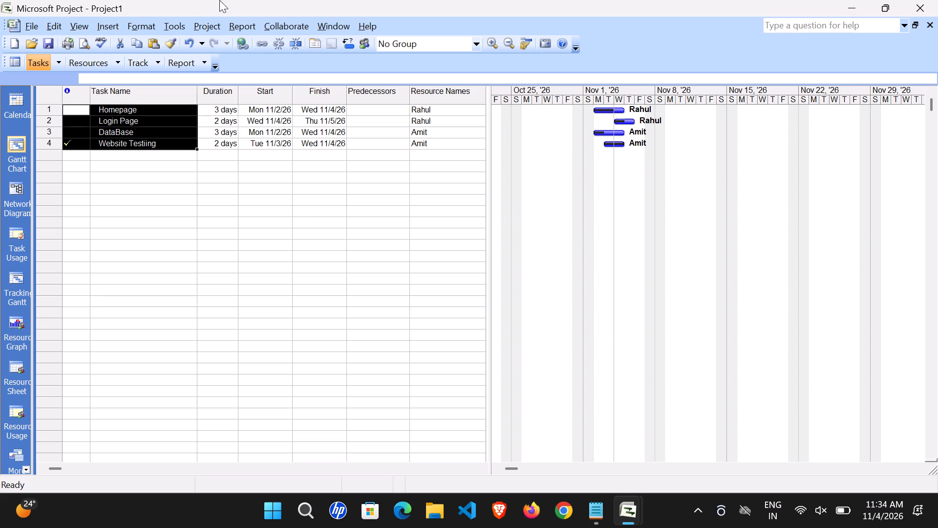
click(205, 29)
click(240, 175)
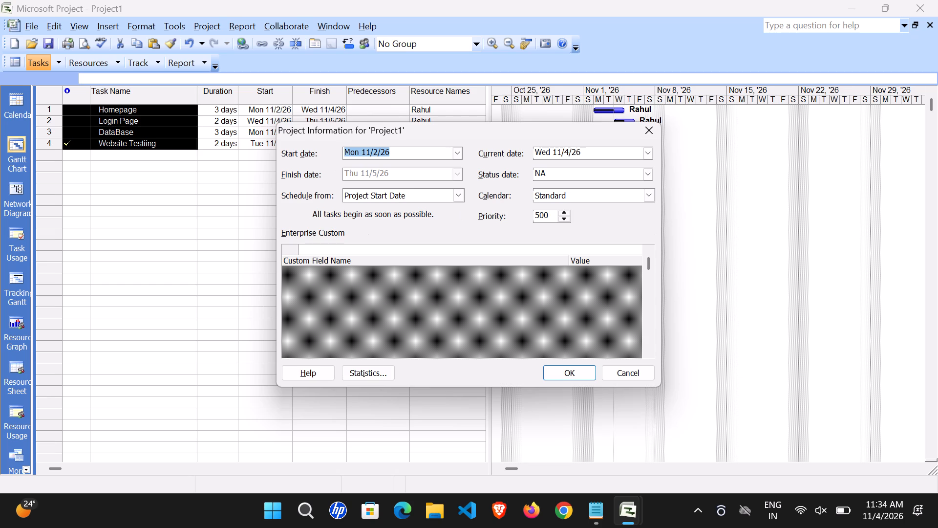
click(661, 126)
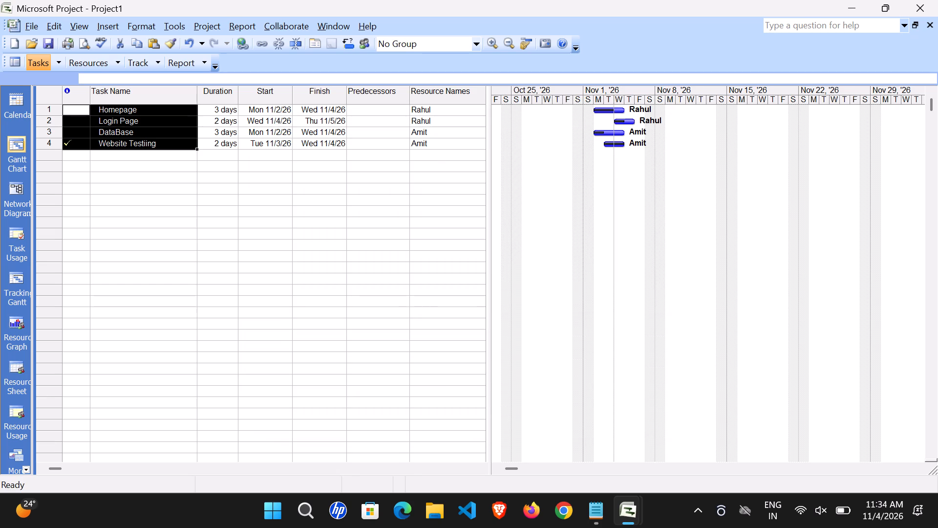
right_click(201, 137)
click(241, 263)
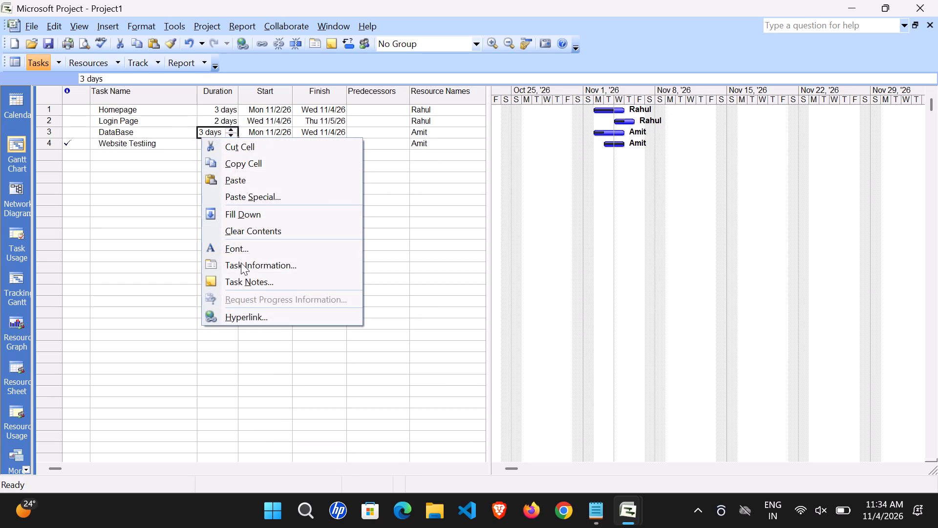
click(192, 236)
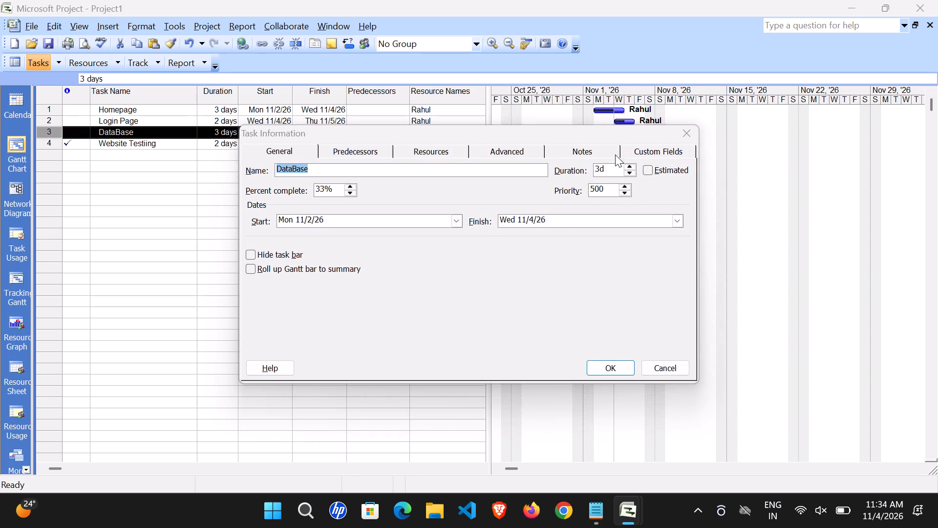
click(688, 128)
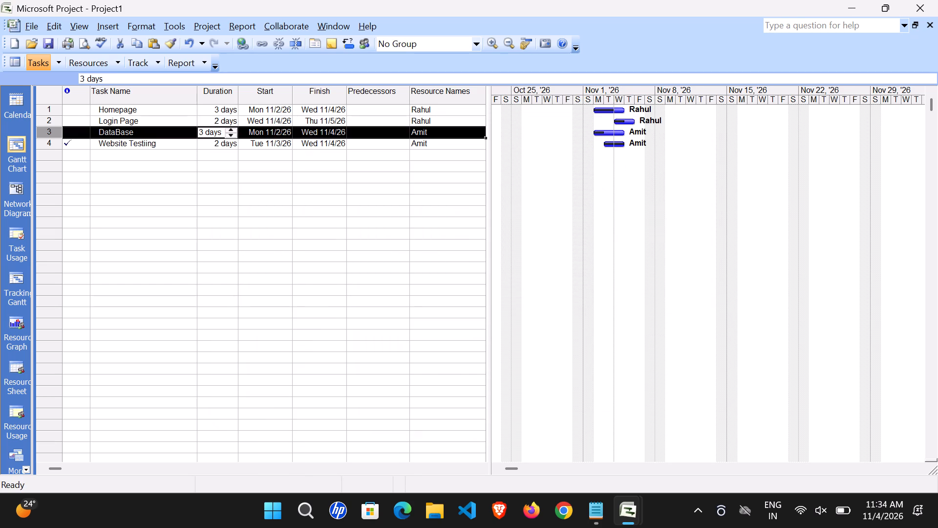
Set the four tasks from Homepage to Website Testiing to 100 percent complete together.
drag(73, 107, 110, 144)
right_click(110, 144)
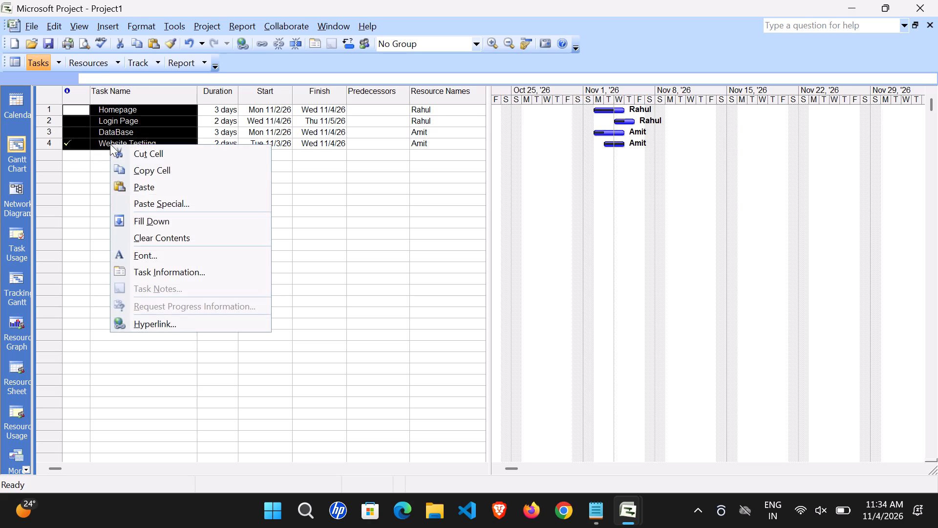
click(148, 269)
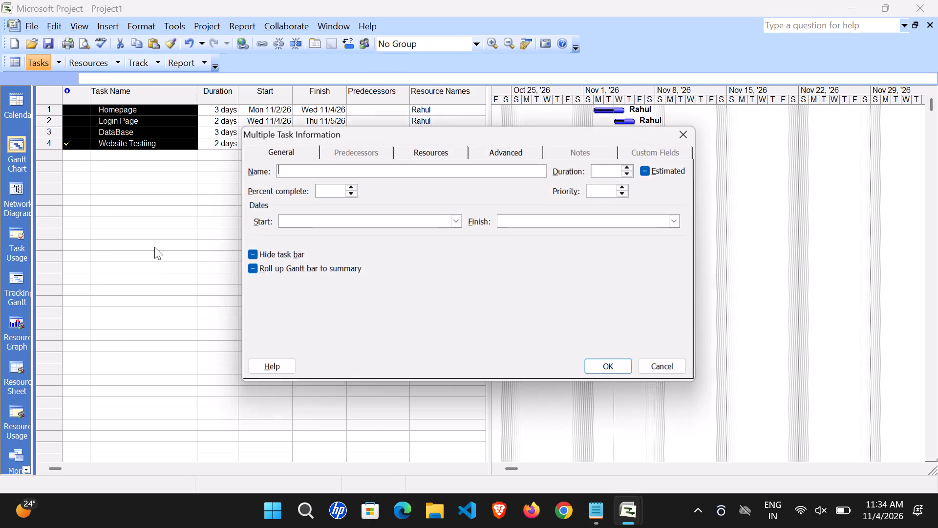
click(284, 150)
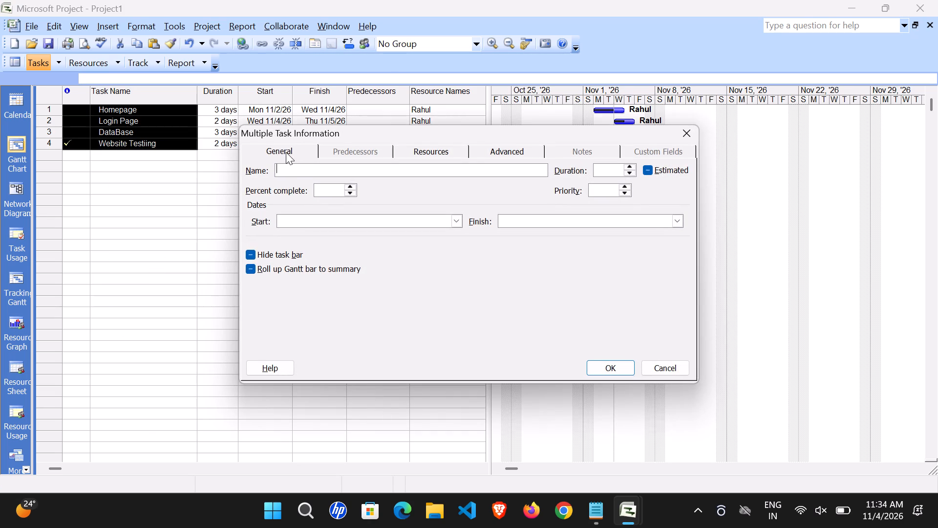
click(286, 152)
click(336, 188)
key(1)
text(00)
key(Return)
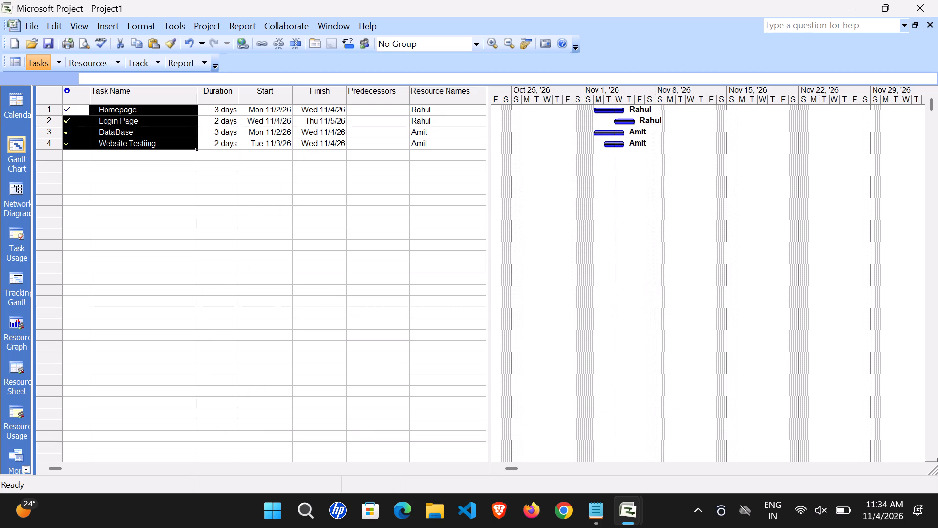
click(342, 204)
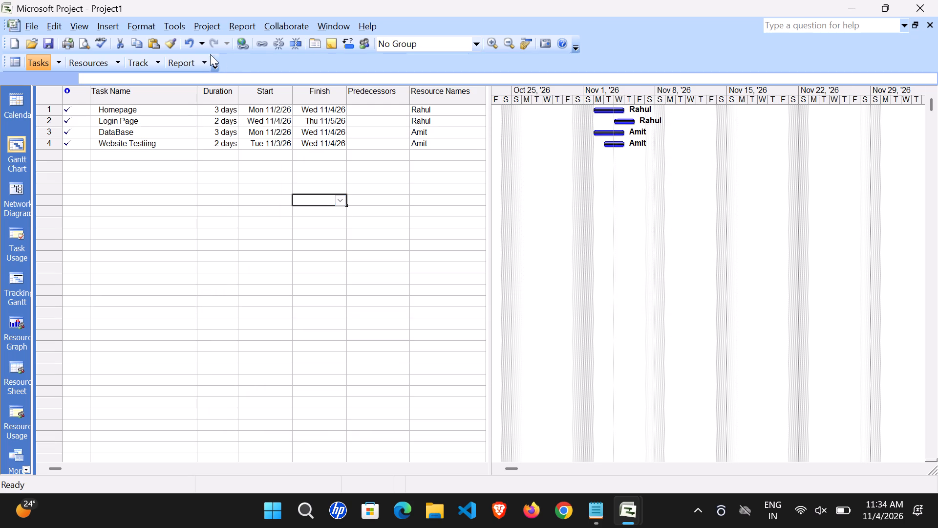
Review the entries for Rahul and Amit in the Resource Sheet and return to the Gantt Chart.
click(80, 27)
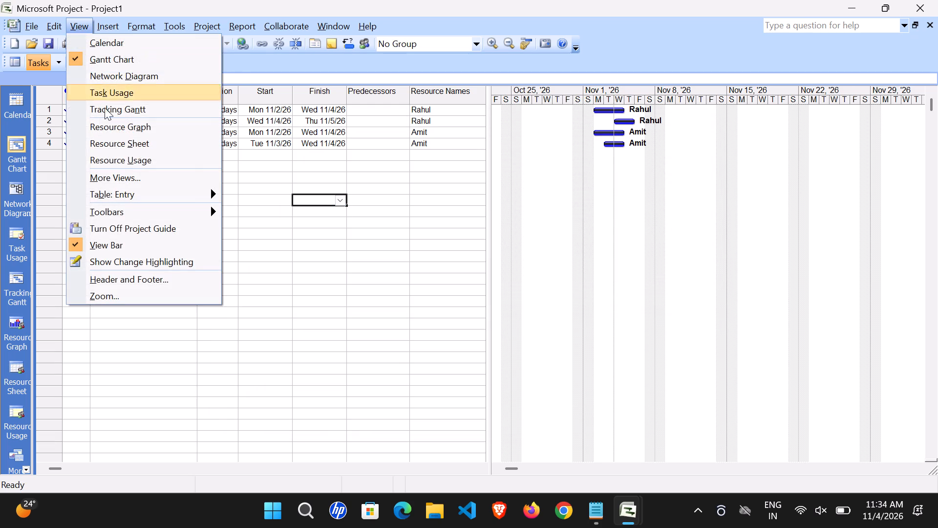
click(135, 143)
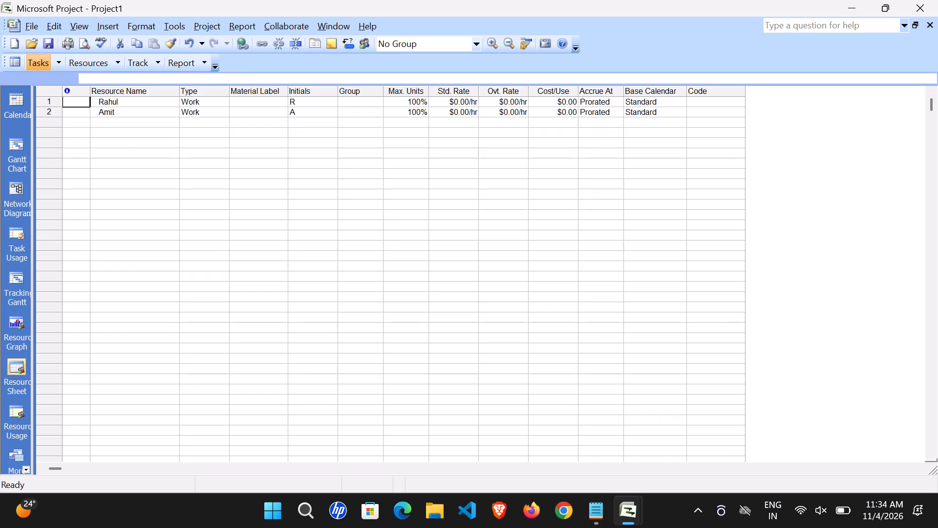
click(245, 184)
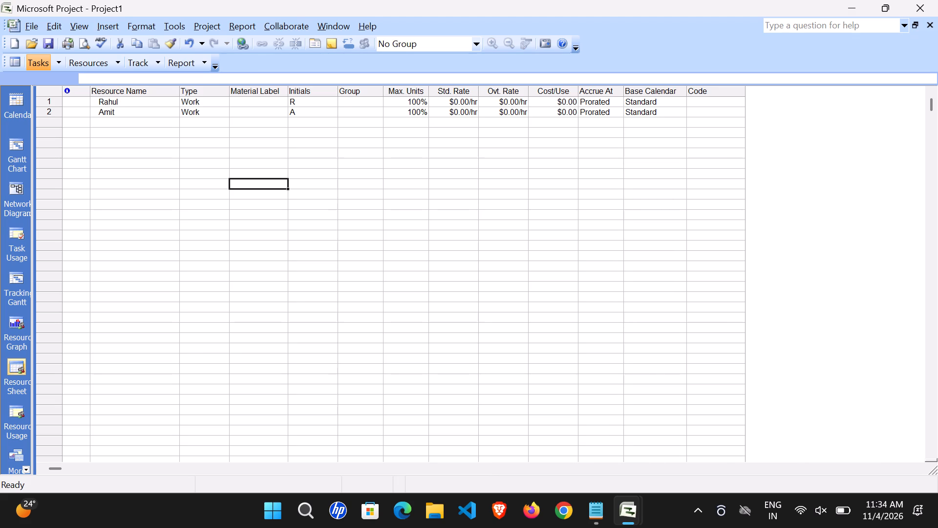
click(73, 24)
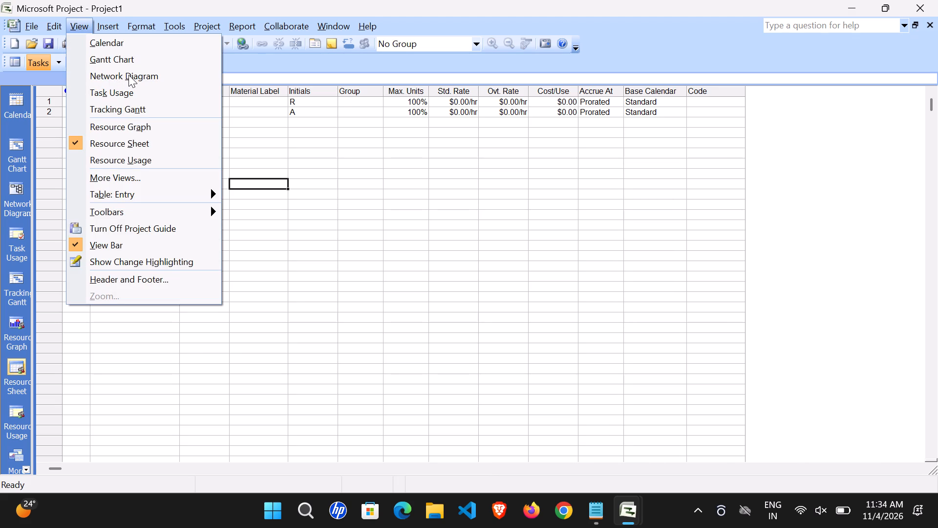
click(147, 59)
click(256, 234)
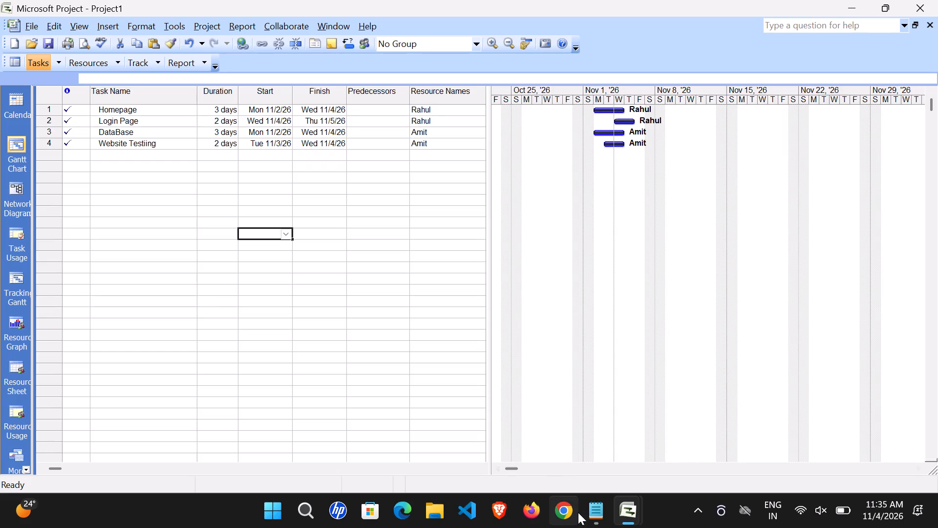
Switch to Google Chrome and open it with the fourth user profile in the list.
click(561, 513)
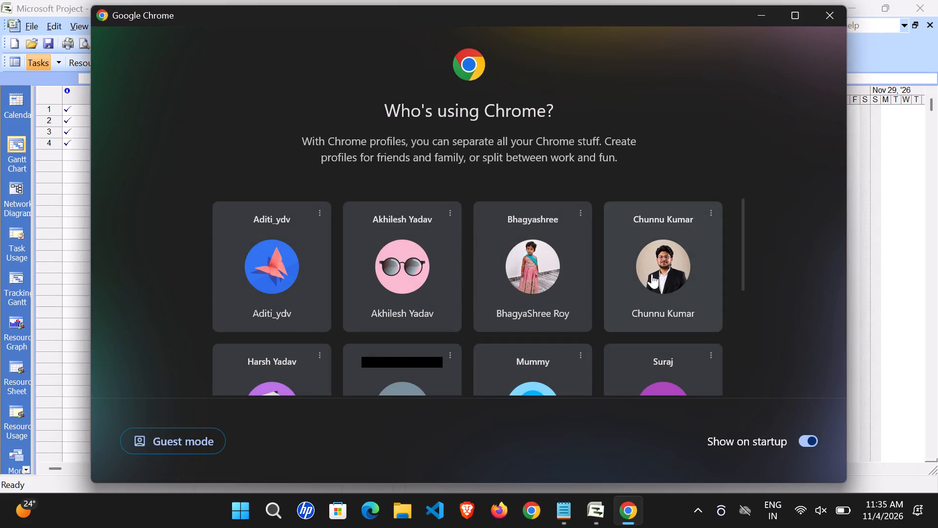
click(652, 274)
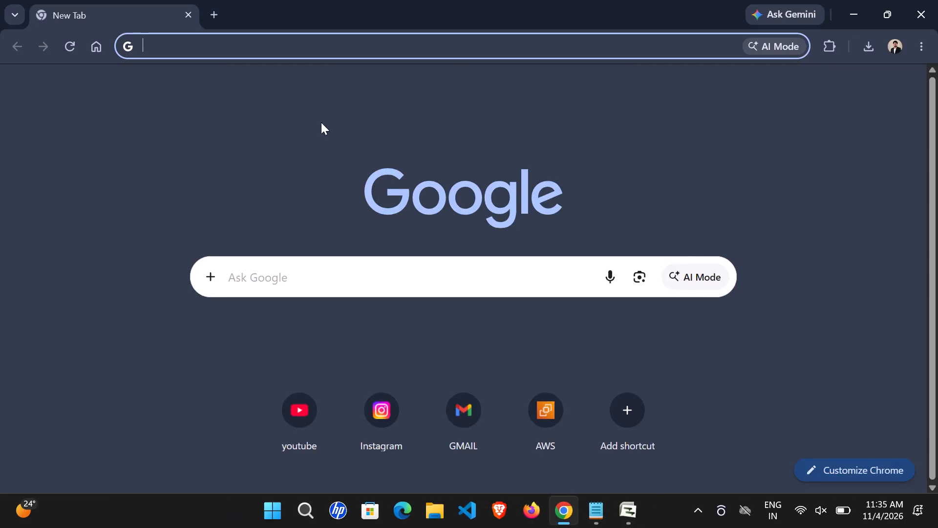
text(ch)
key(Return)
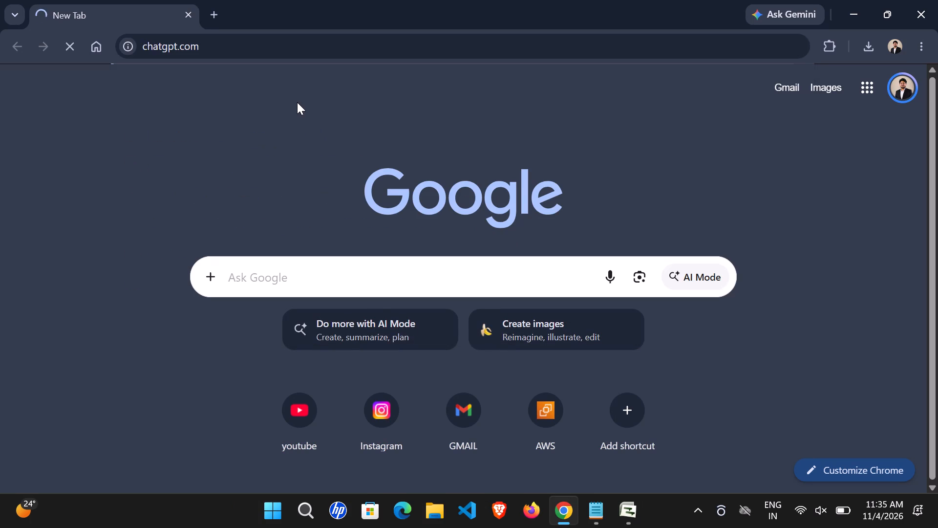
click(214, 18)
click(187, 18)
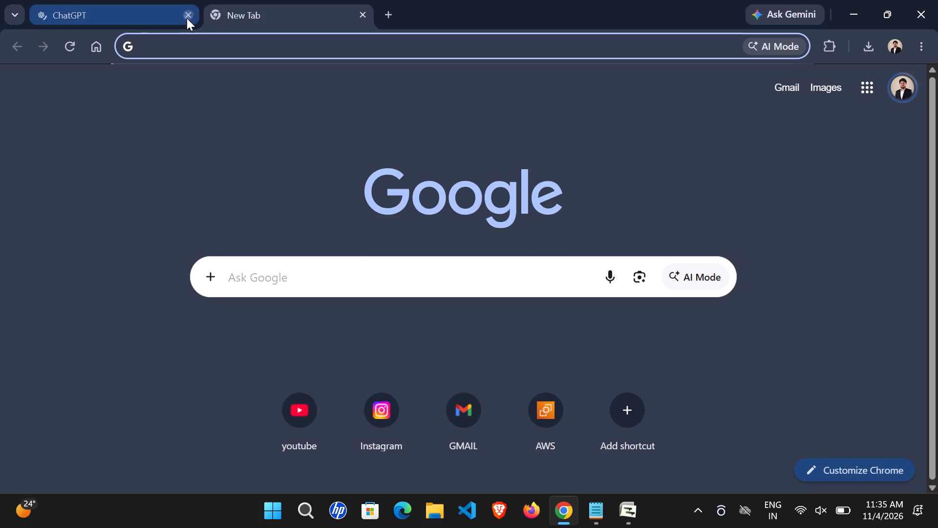
Search Google for telegram web.
text(te)
key(Return)
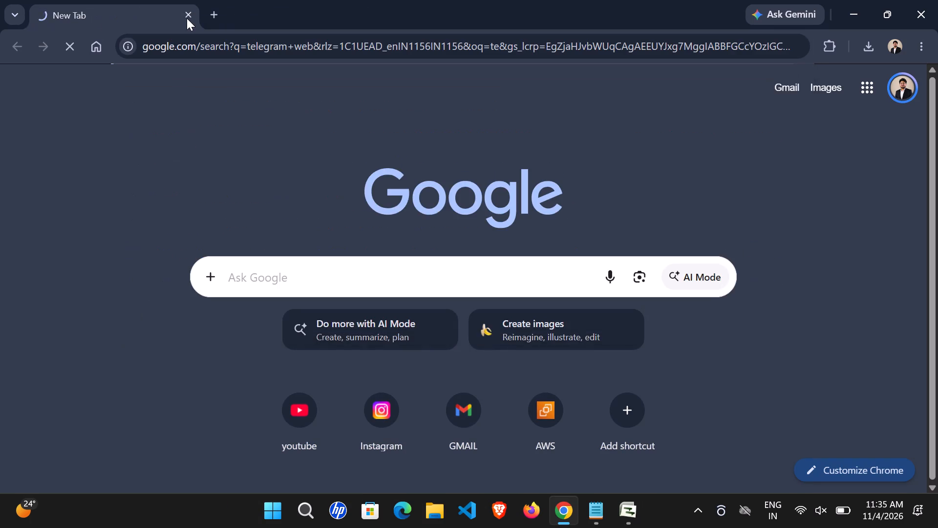